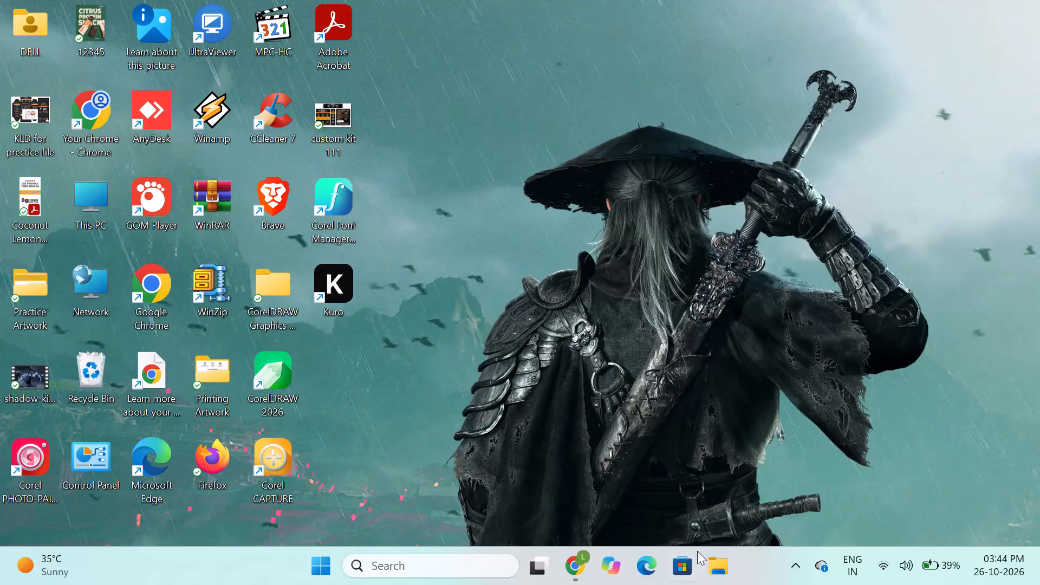
Switch to Chrome and watch the Accounting Process part of the YouTube accounting introduction video, pausing it when done.
click(580, 569)
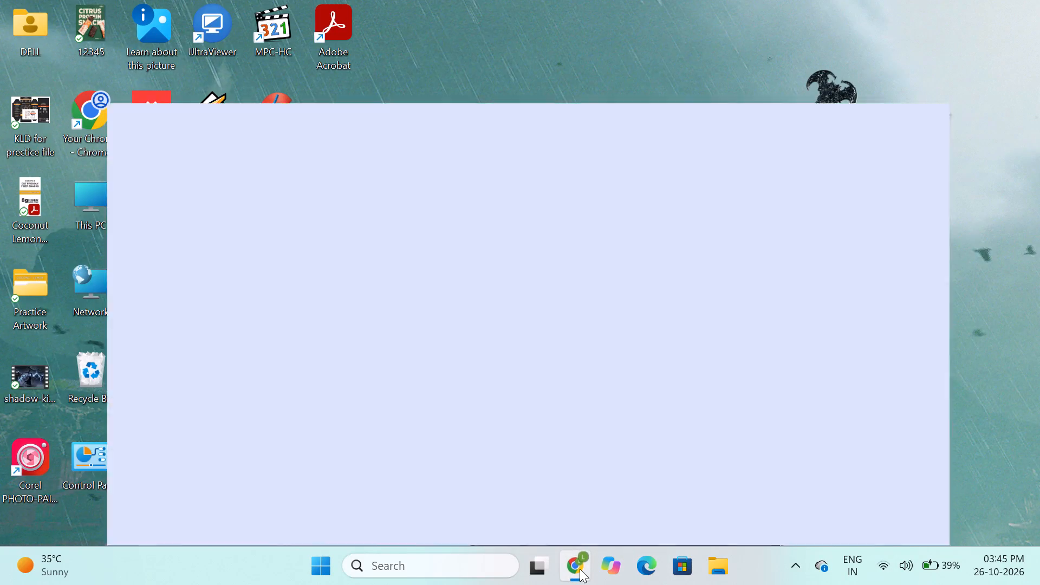
key(space)
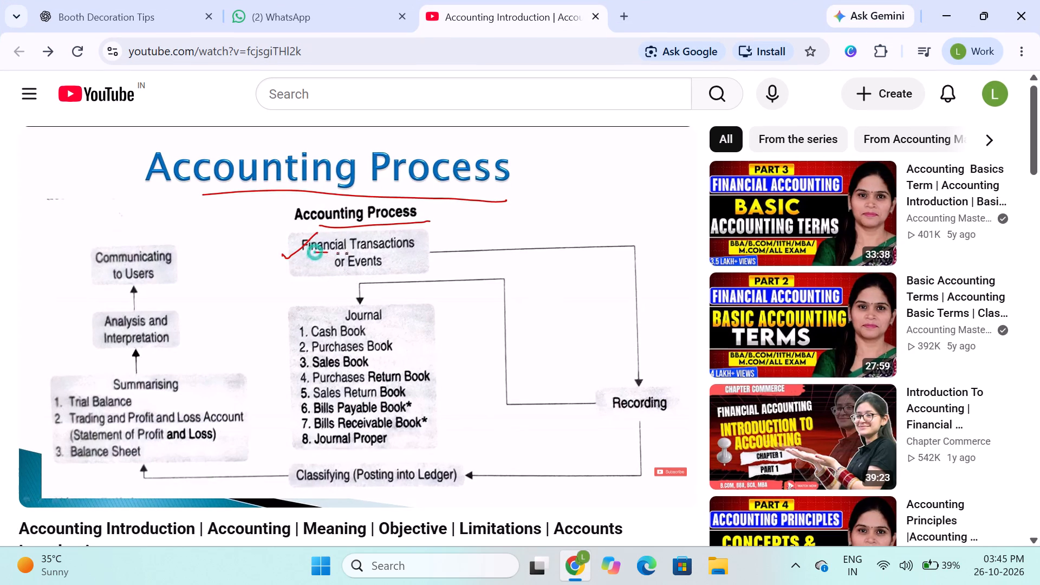
key(space)
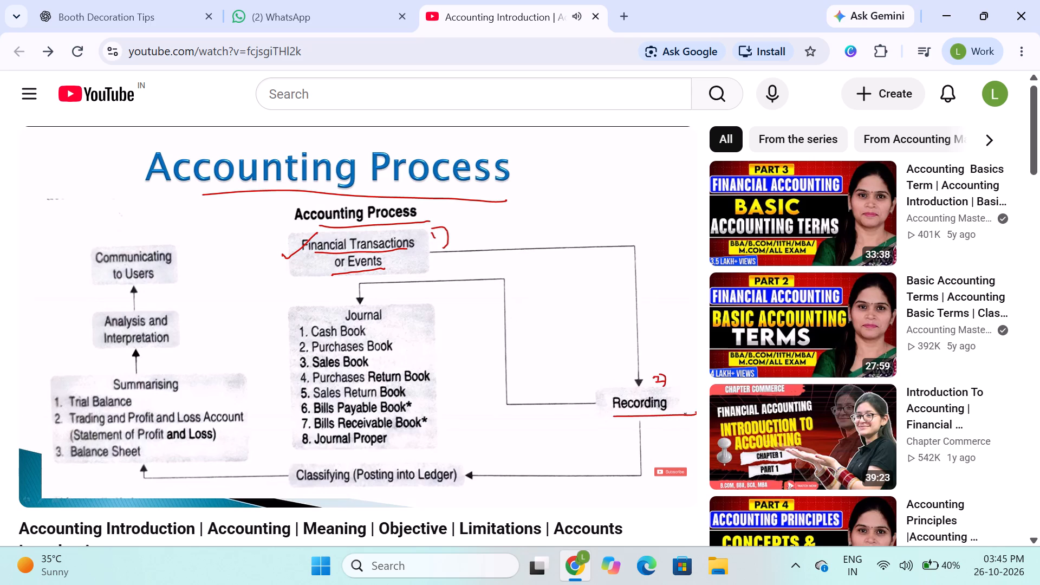
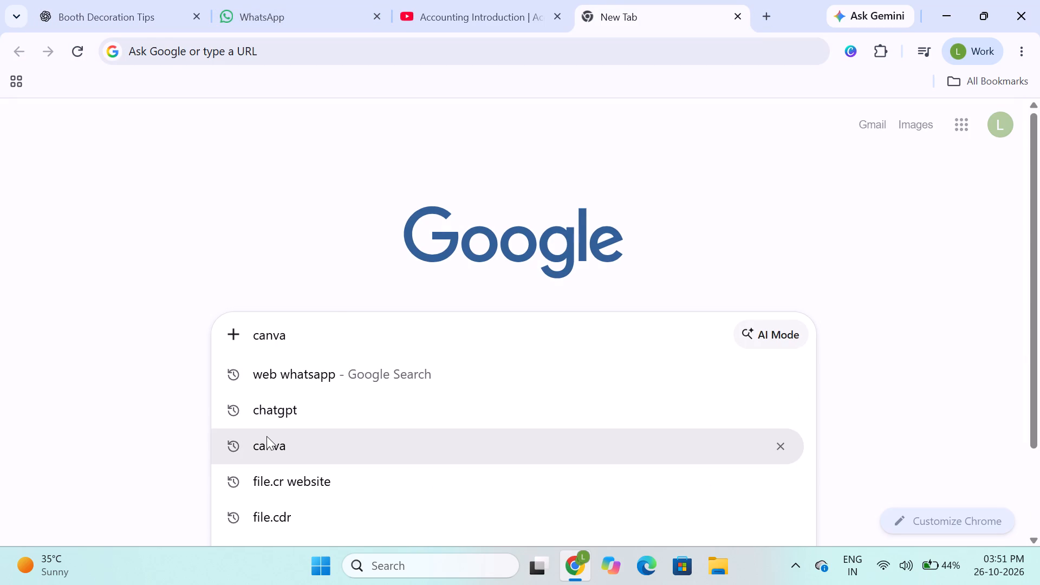
click(282, 266)
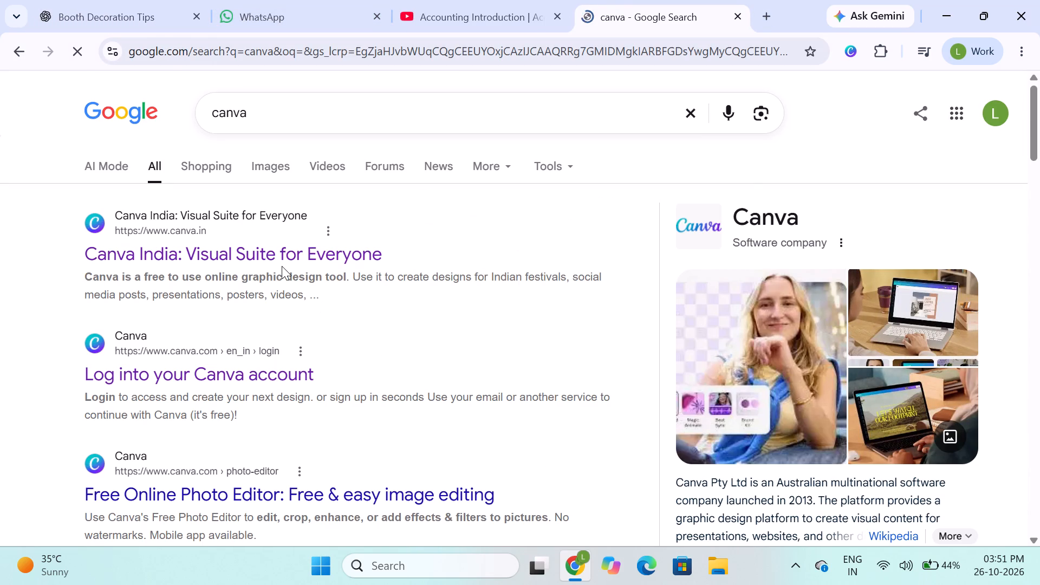
click(274, 256)
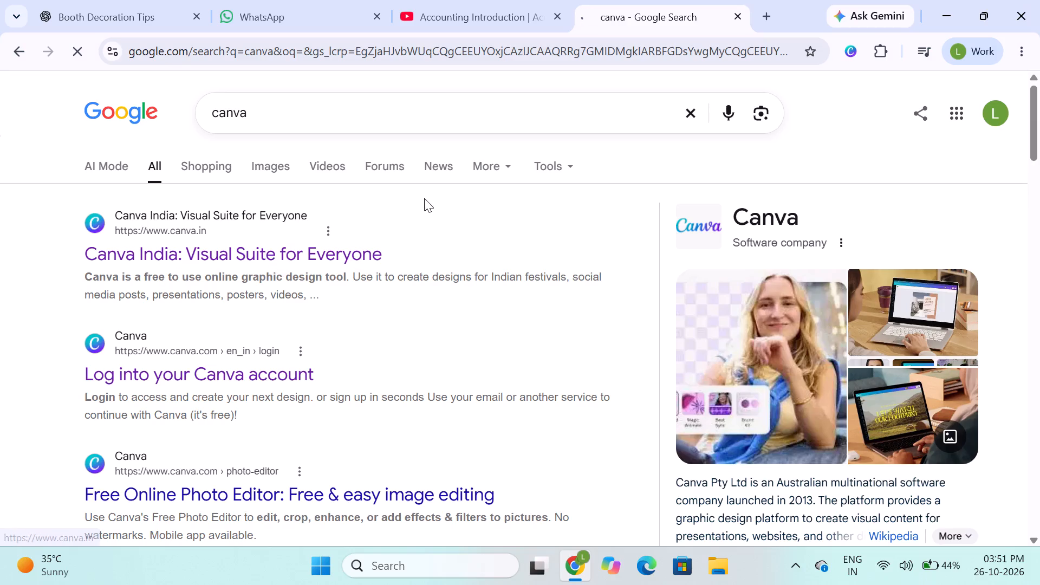
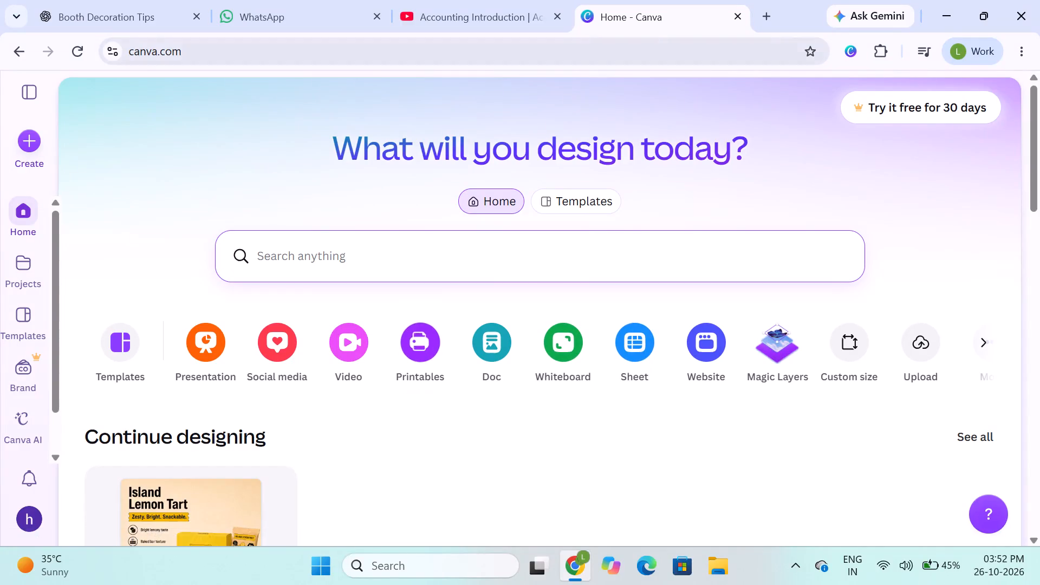
Switch to the other Canva account that holds the Charya's designs.
click(16, 528)
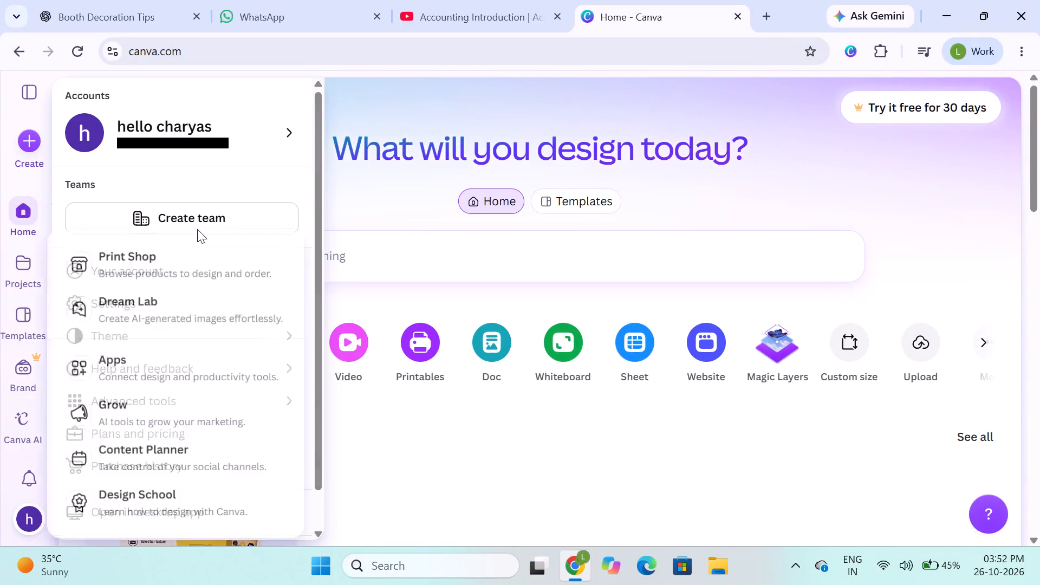
click(366, 198)
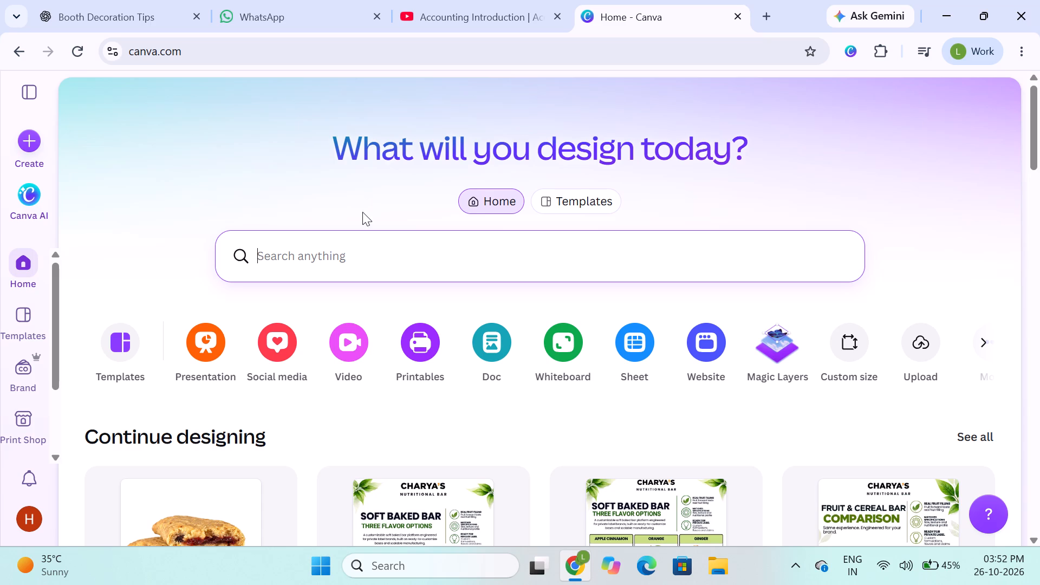
Open the PLMA STANDEE 3X6FT design from the recent designs and look over its first page.
scroll(424, 308, down, 3)
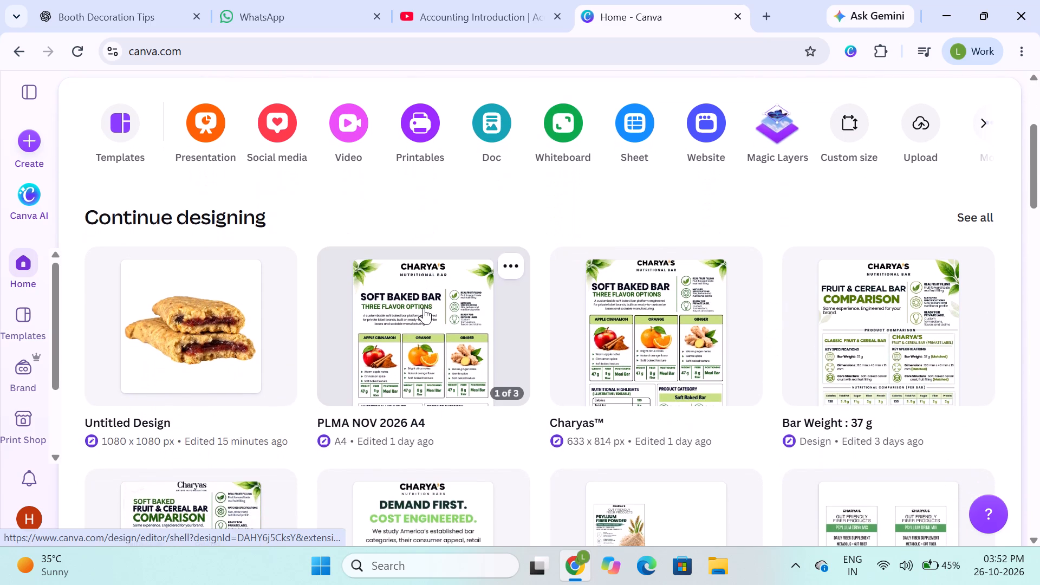
scroll(424, 308, down, 4)
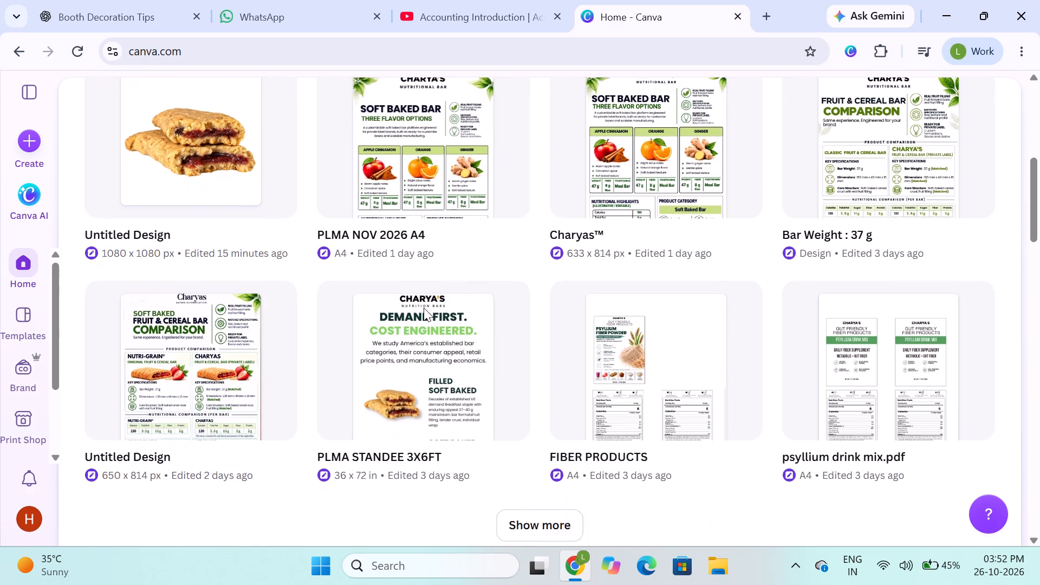
scroll(424, 308, down, 2)
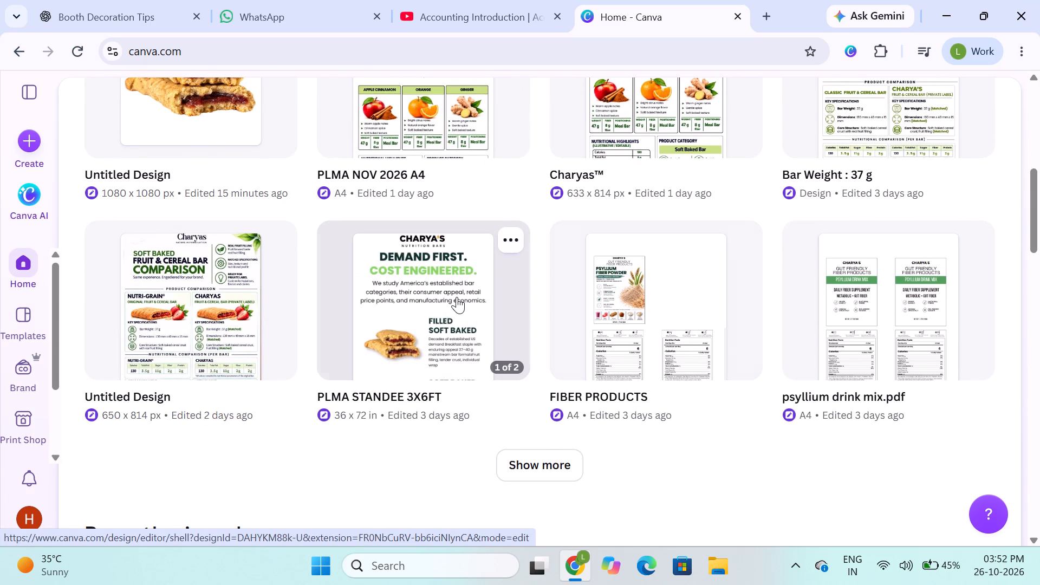
click(457, 297)
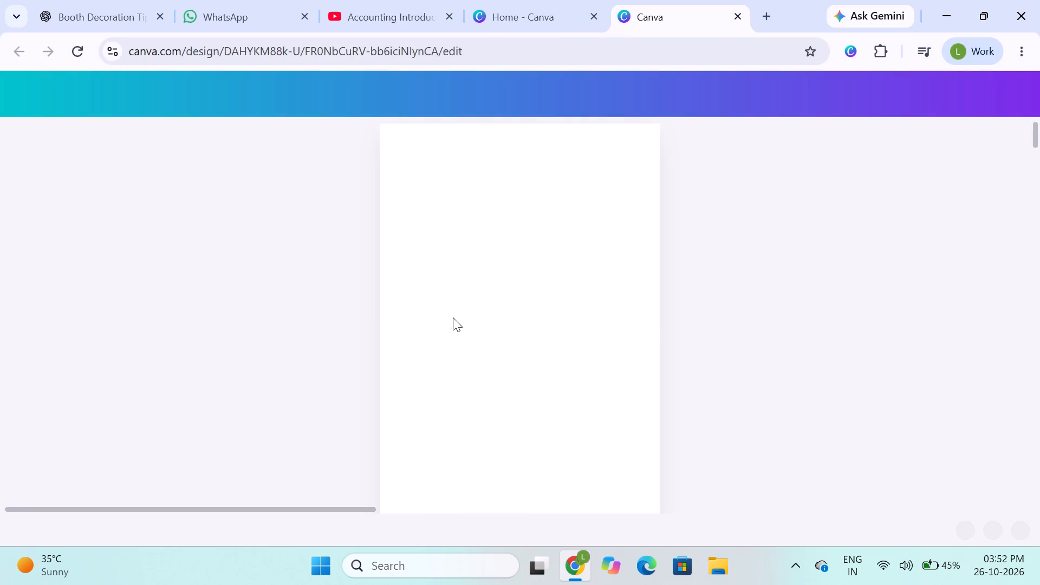
scroll(453, 317, down, 1)
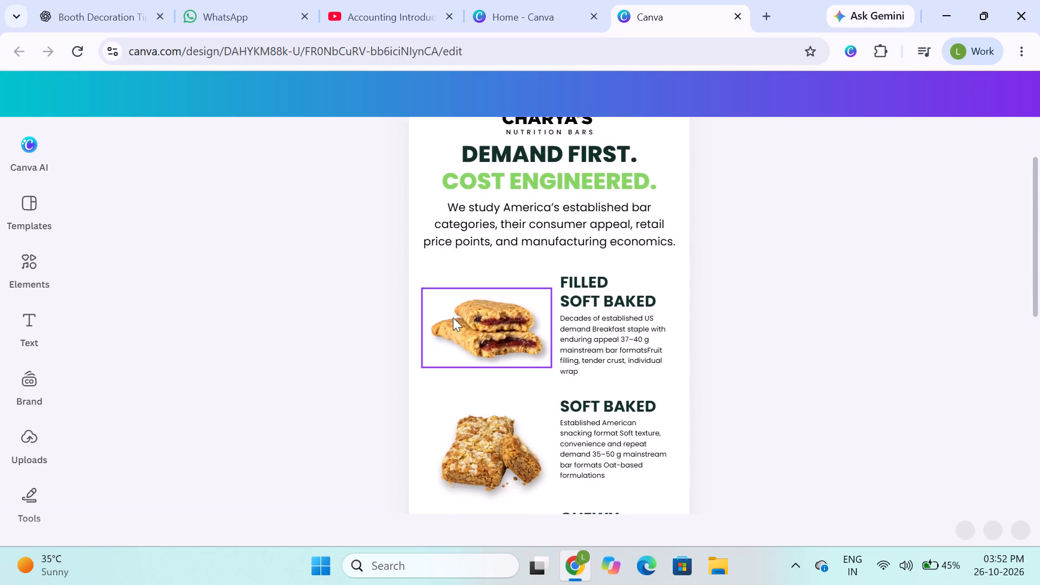
click(285, 344)
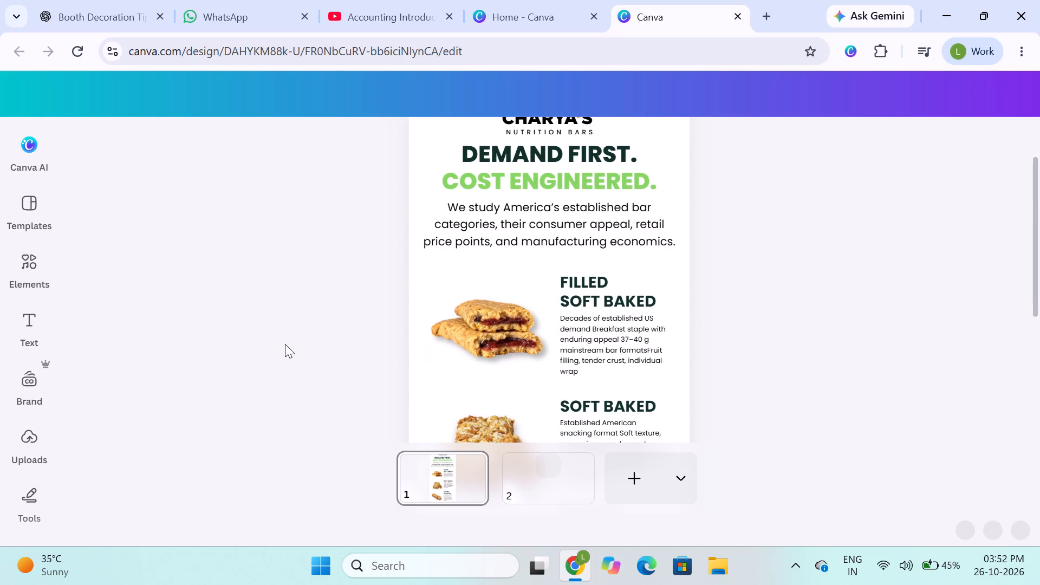
scroll(400, 311, up, 1)
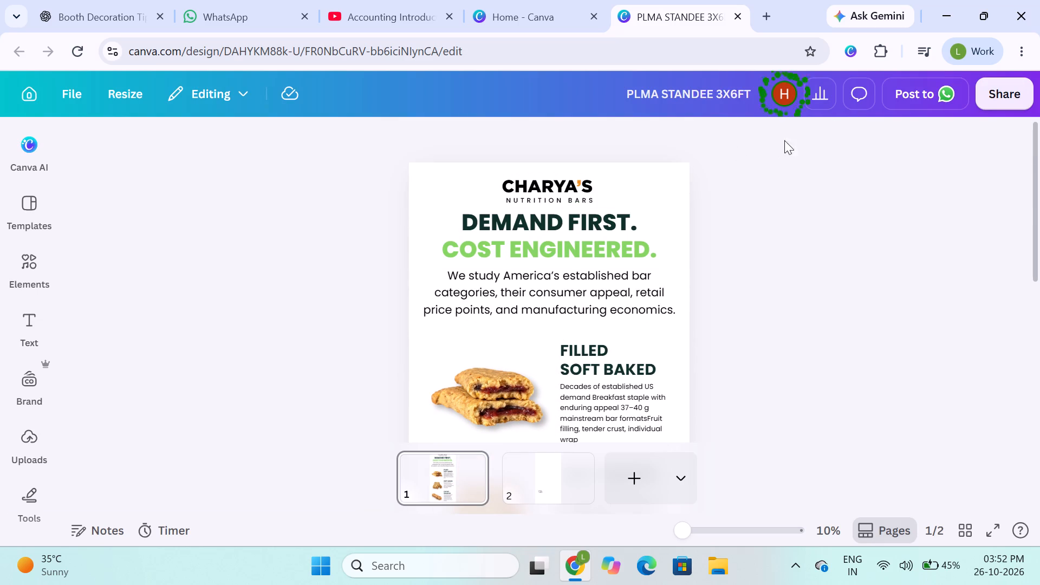
Download the standee design as a PDF with the Print preset and the CMYK colour profile.
click(992, 94)
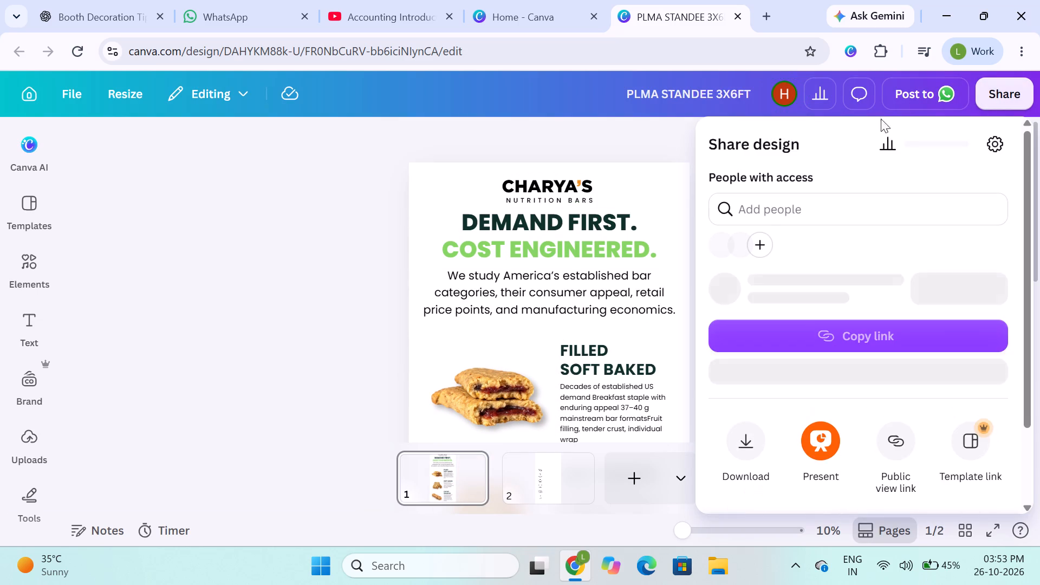
scroll(758, 271, down, 2)
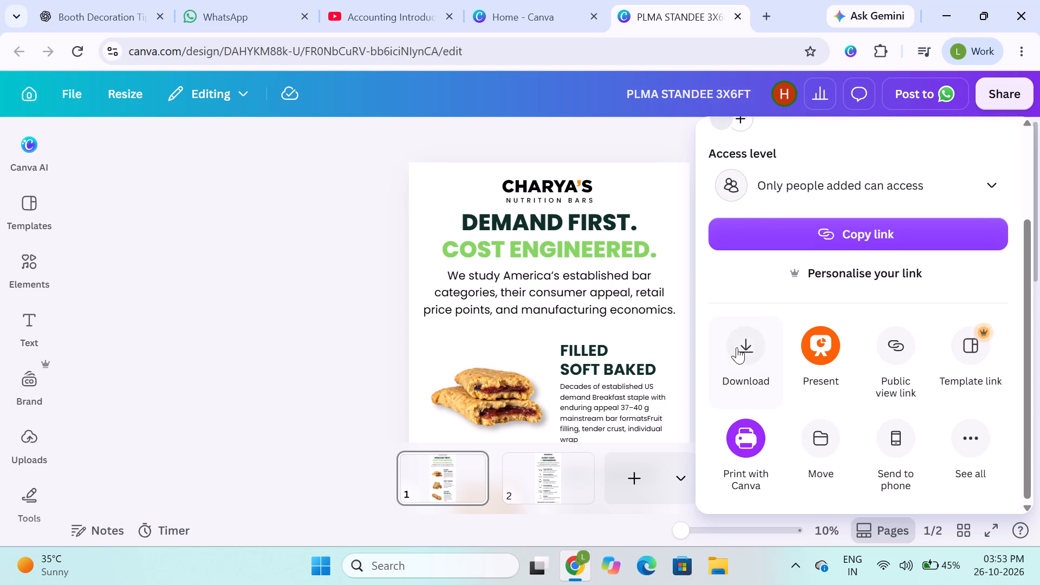
click(741, 340)
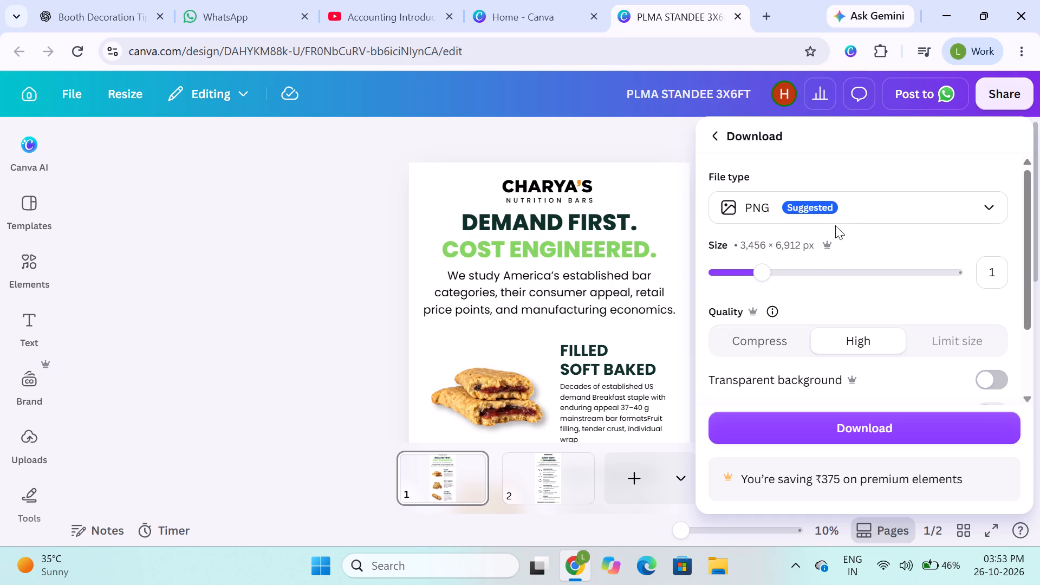
double_click(852, 207)
click(851, 210)
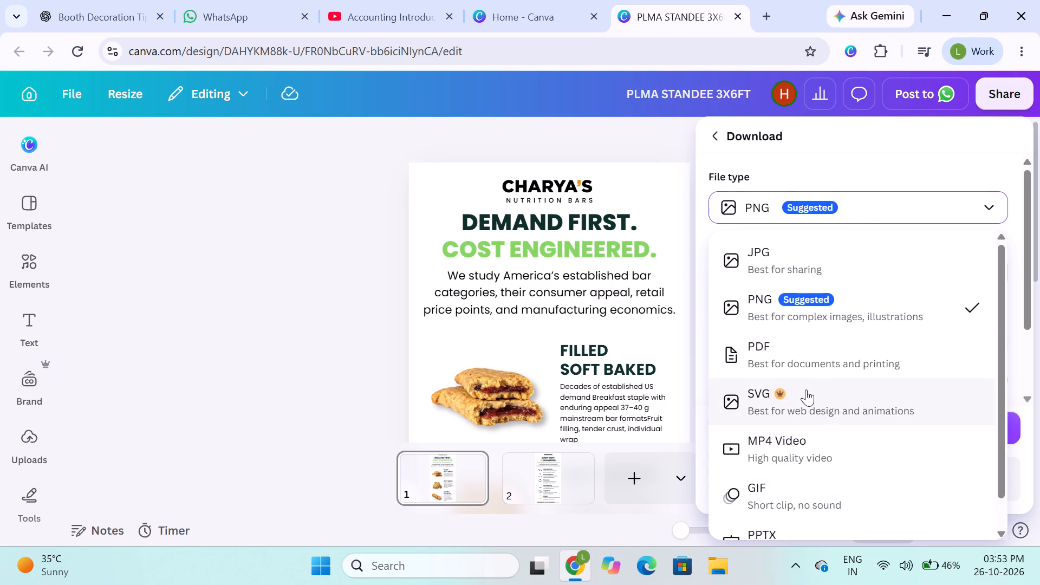
click(801, 362)
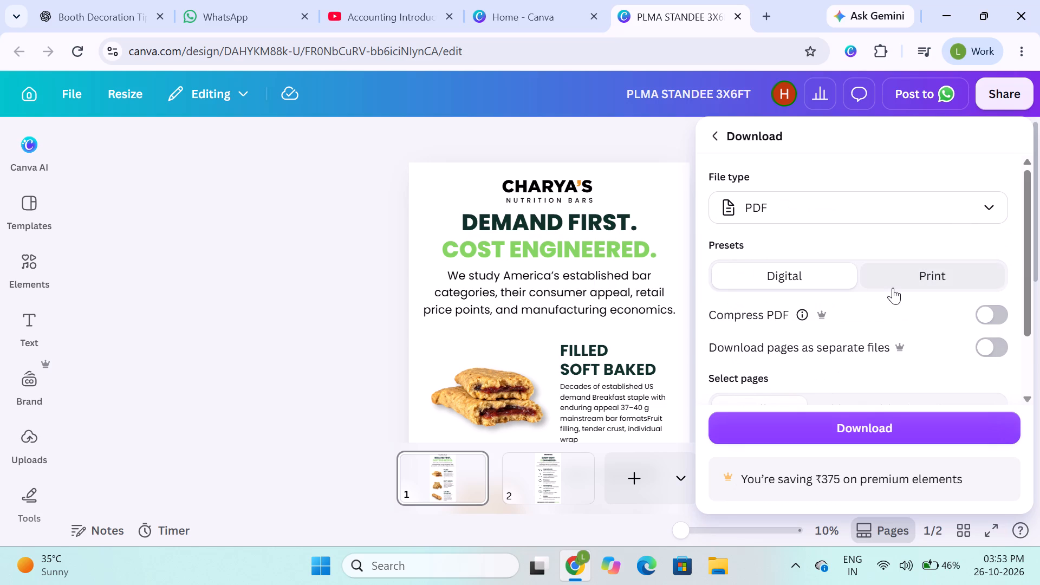
click(893, 288)
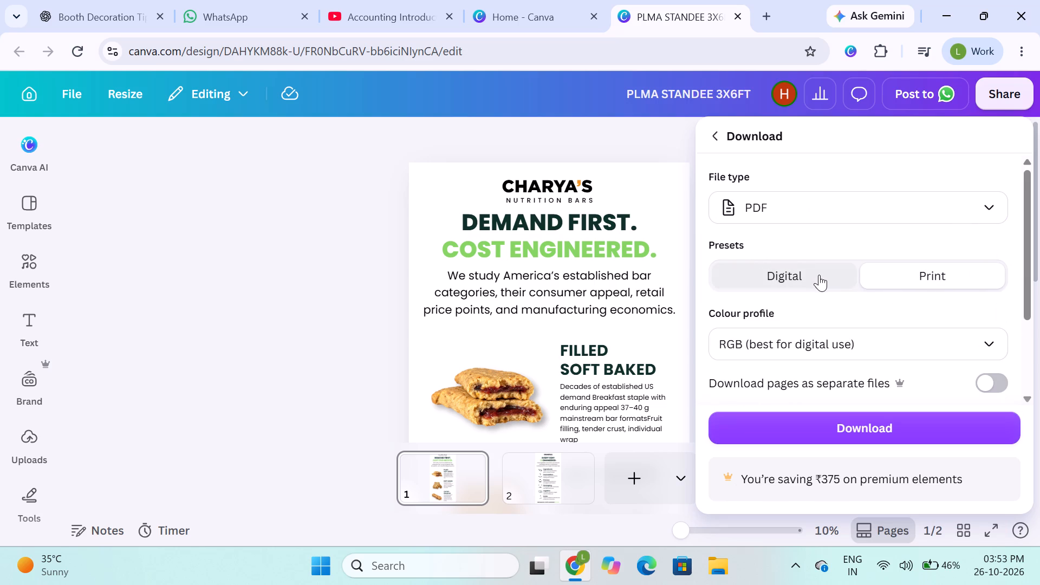
click(798, 330)
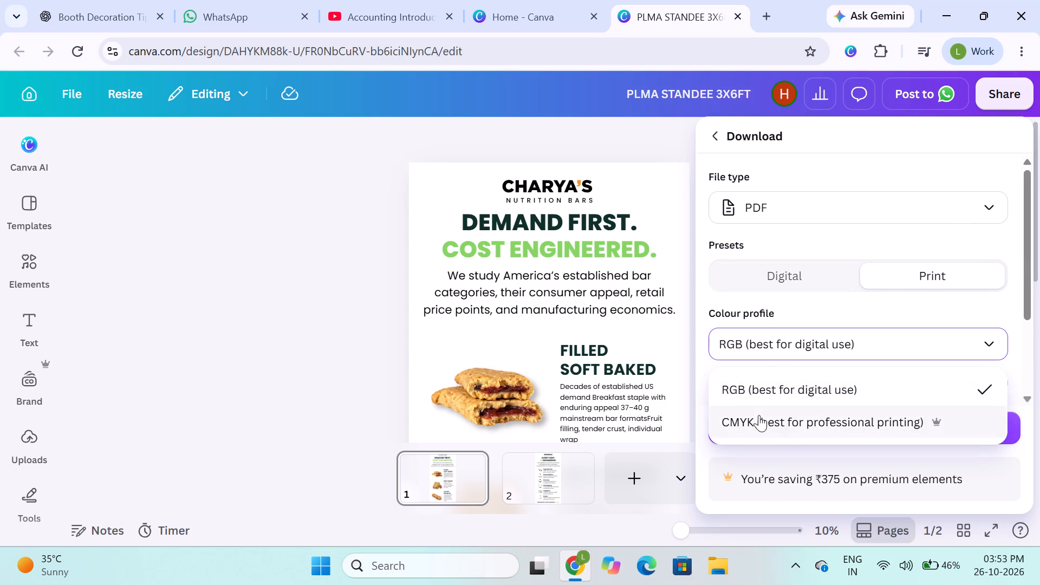
click(759, 415)
scroll(841, 292, down, 3)
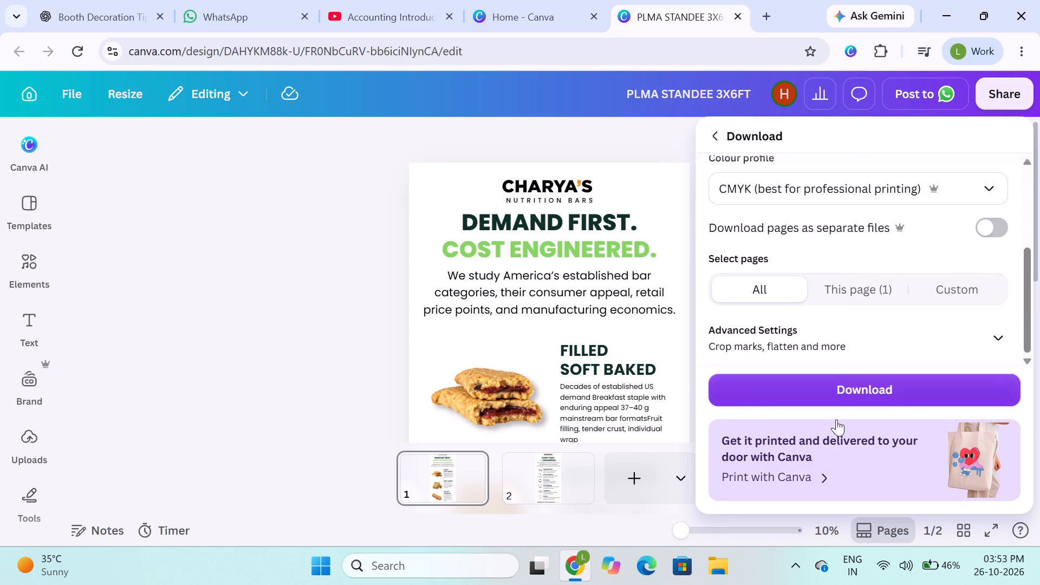
click(831, 387)
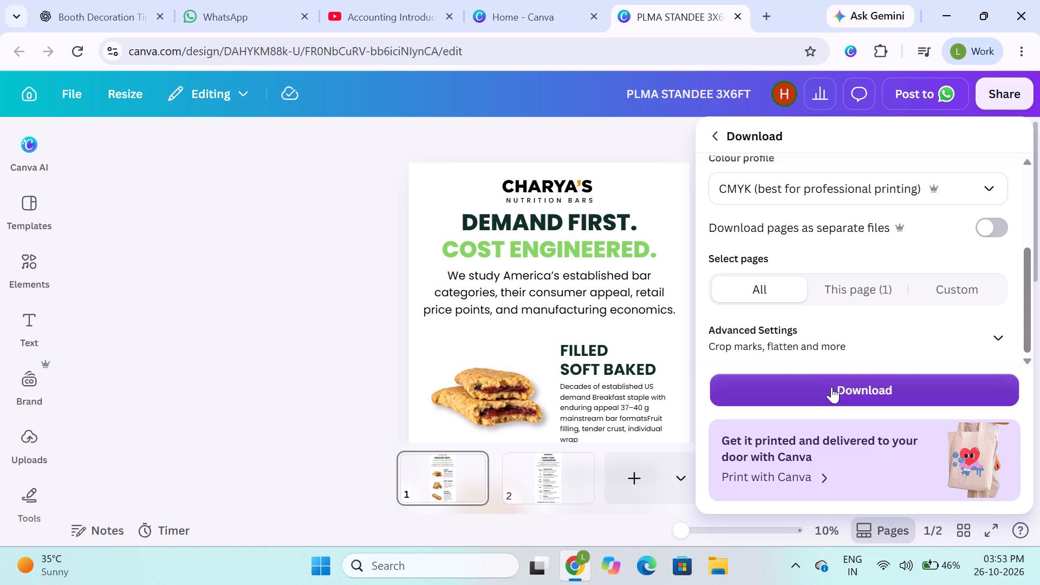
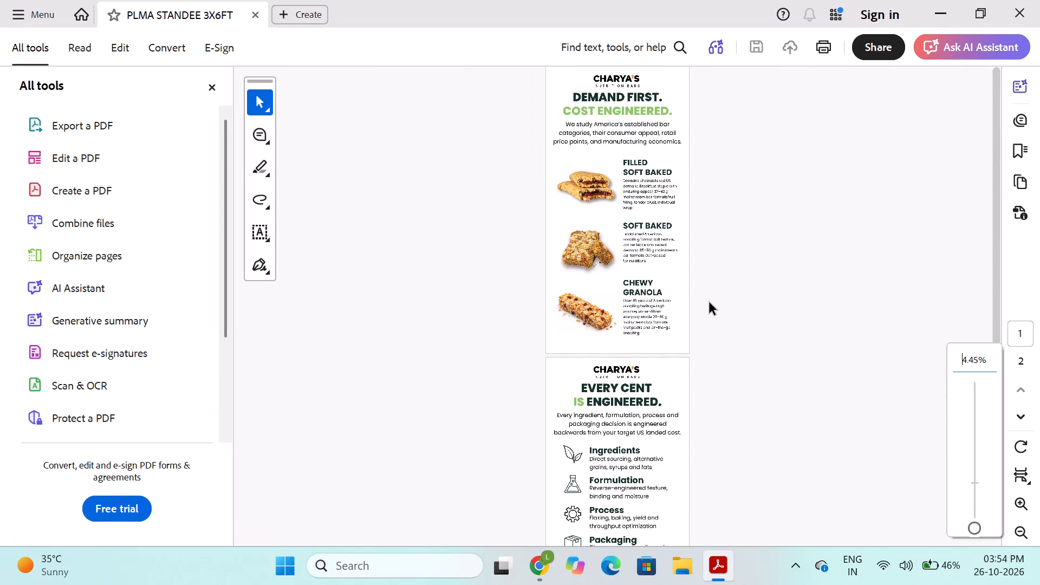
Capture a screenshot of the full first page of the standee PDF, headed DEMAND FIRST. COST ENGINEERED., cropped to the page edges.
scroll(710, 303, up, 1)
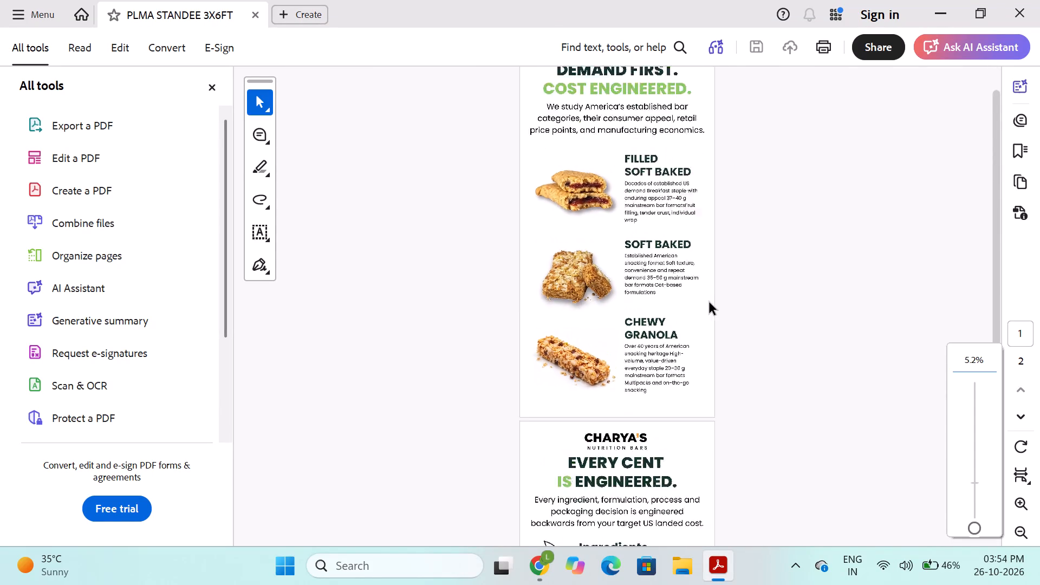
scroll(710, 303, up, 3)
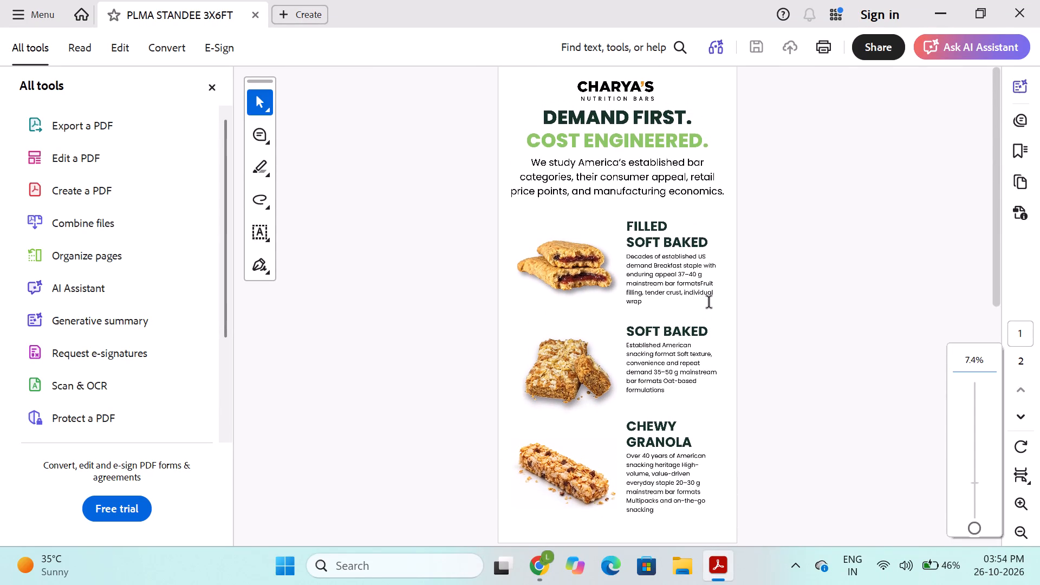
scroll(710, 303, up, 1)
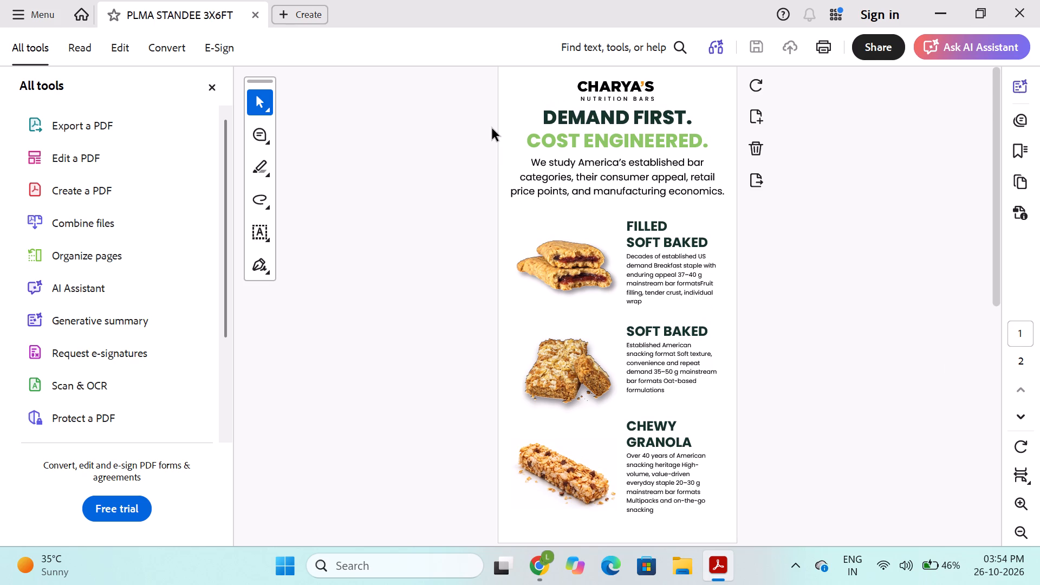
key(shift+super+s)
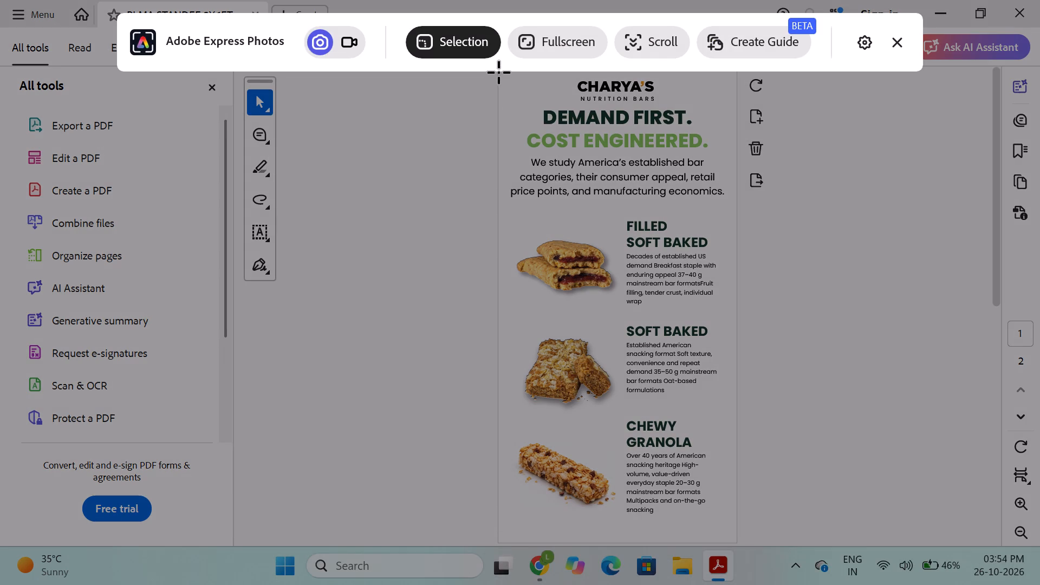
drag(499, 73, 672, 500)
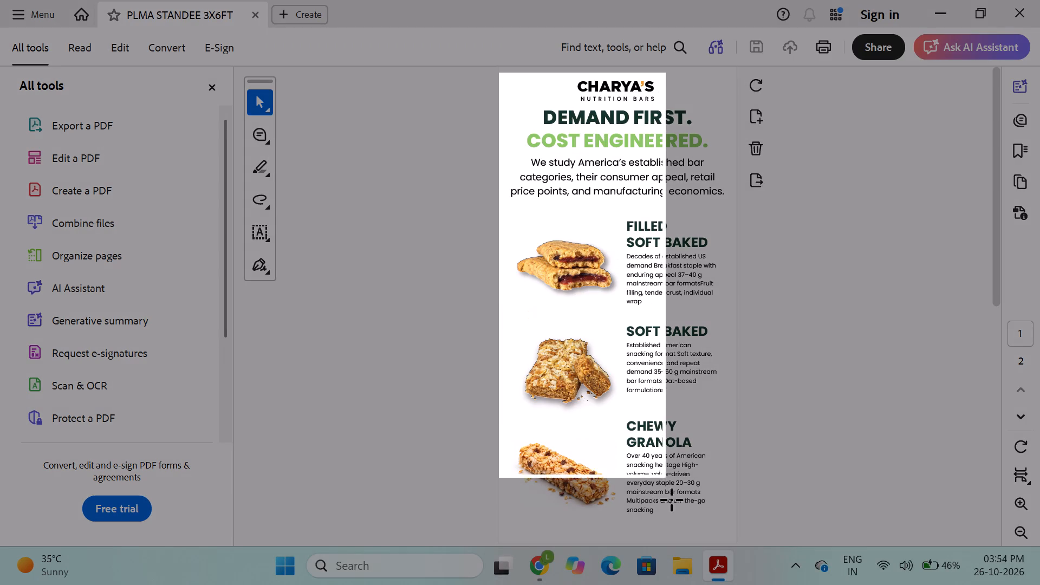
drag(672, 500, 737, 545)
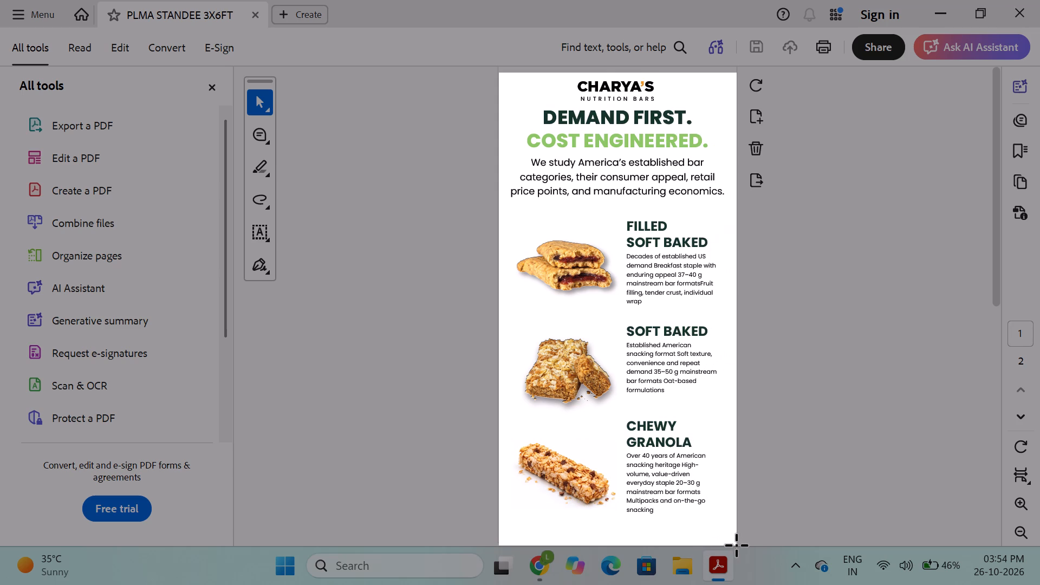
drag(737, 545, 737, 541)
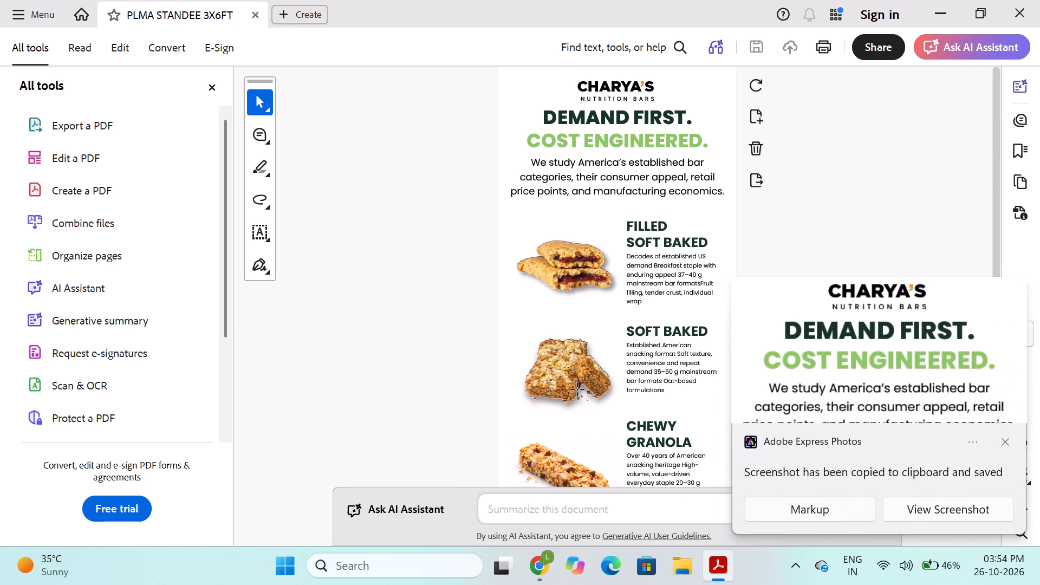
Capture a screenshot of the full second page of the standee PDF, headed EVERY CENT IS ENGINEERED., cropped to the page edges.
scroll(578, 390, down, 5)
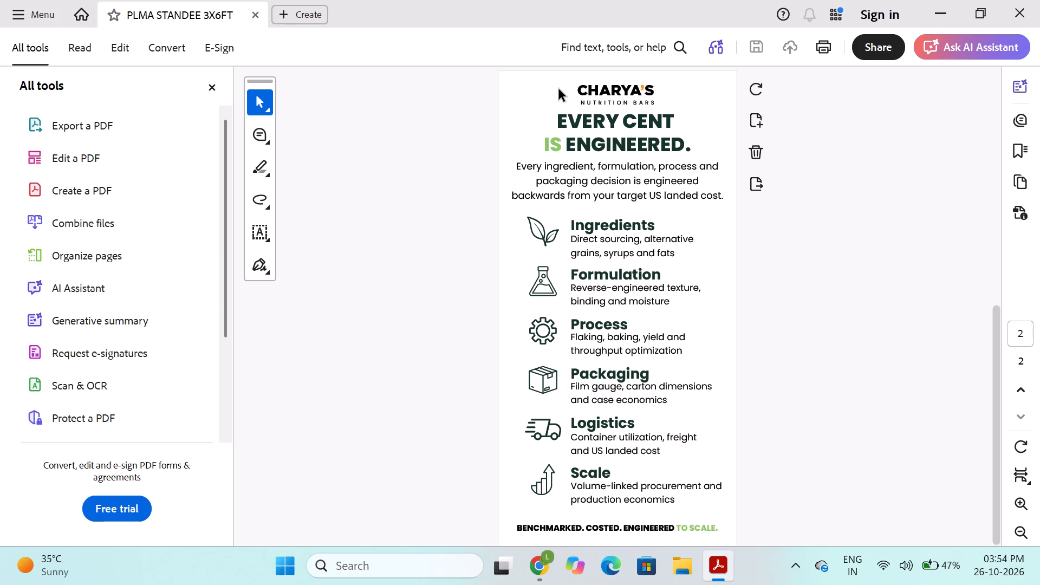
key(shift+super+s)
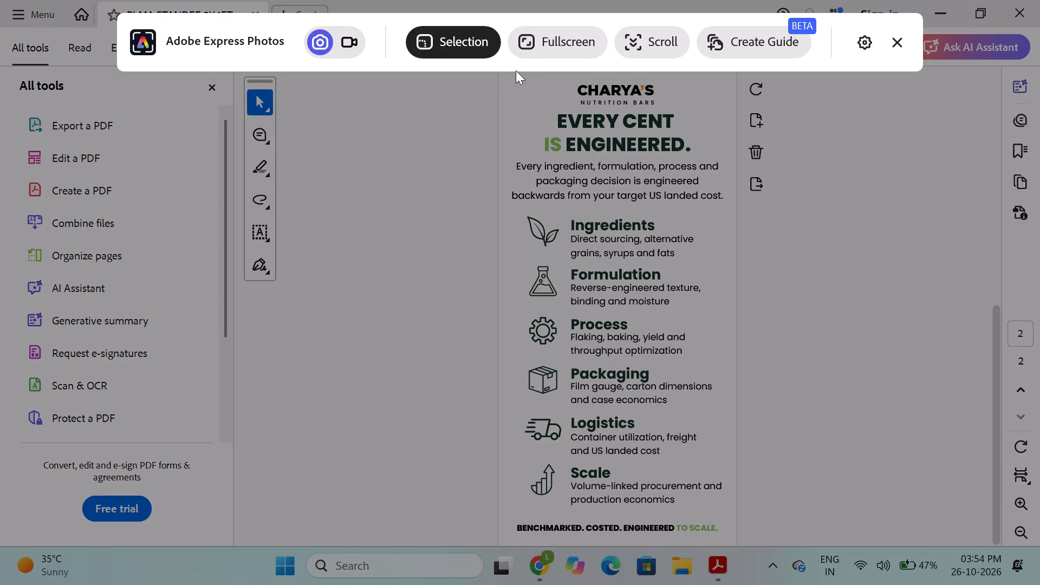
drag(498, 72, 508, 78)
drag(508, 78, 739, 523)
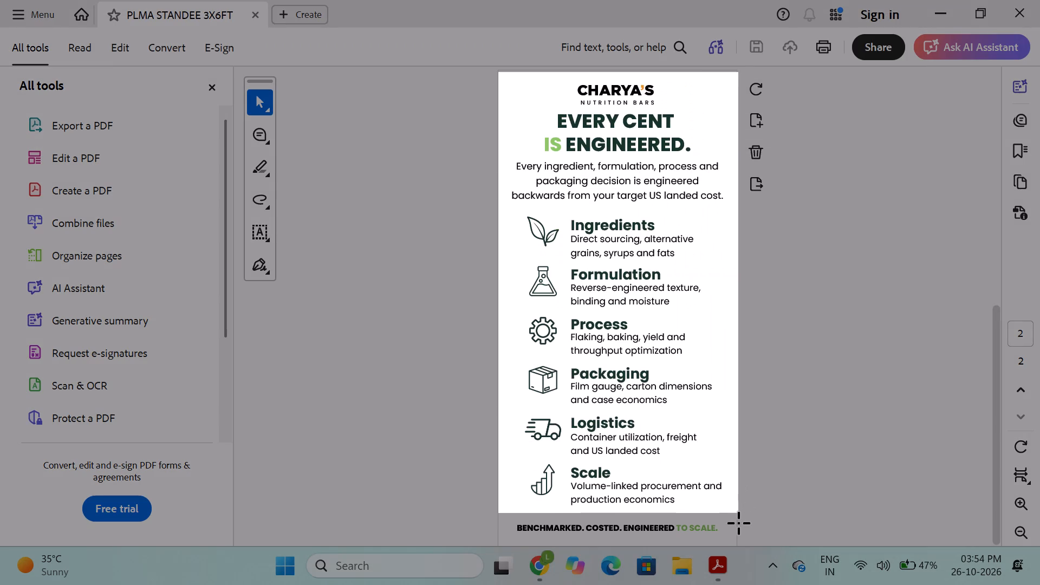
drag(739, 523, 736, 544)
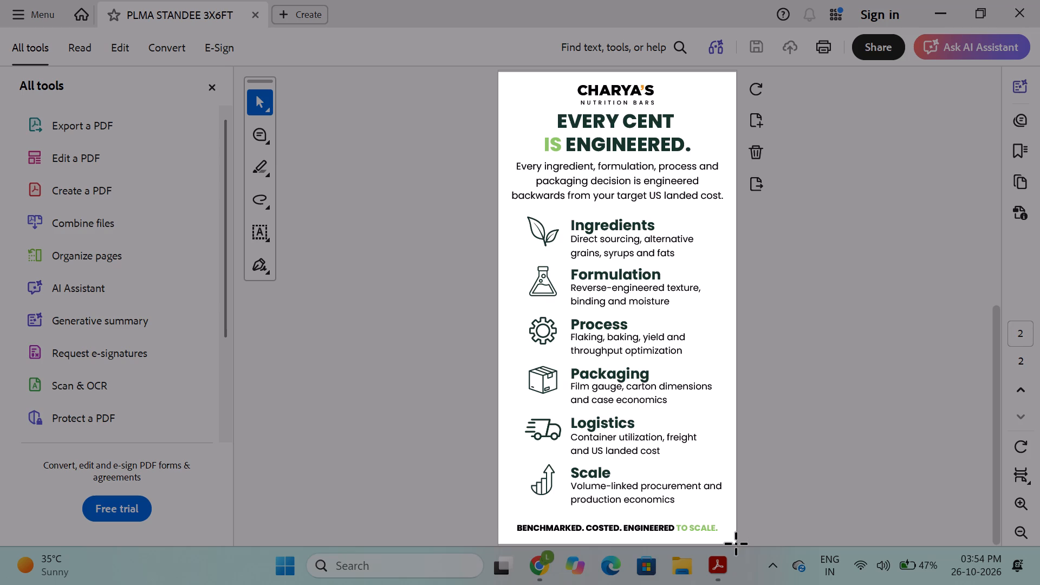
drag(736, 544, 737, 539)
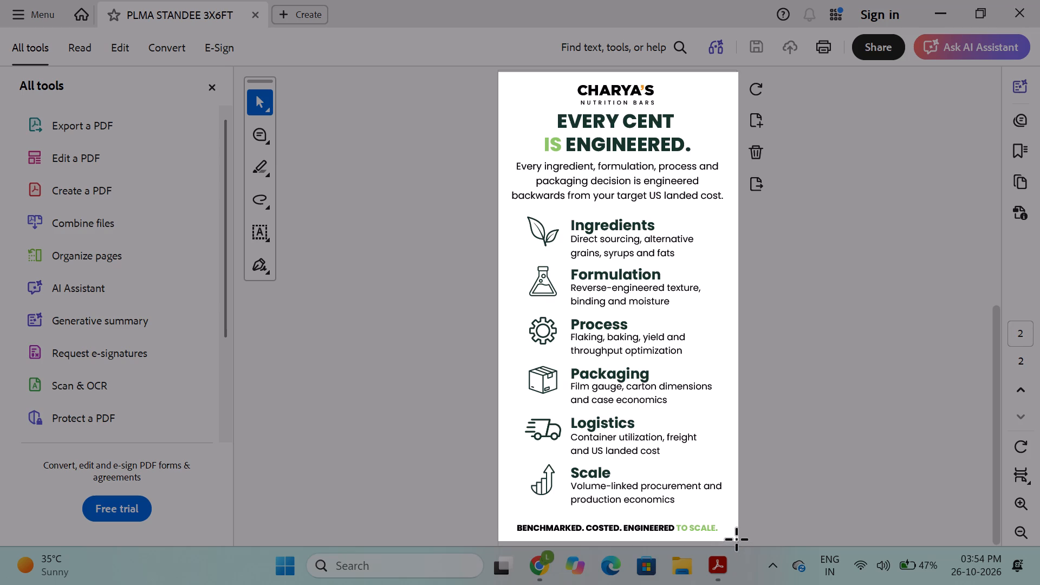
drag(737, 539, 735, 536)
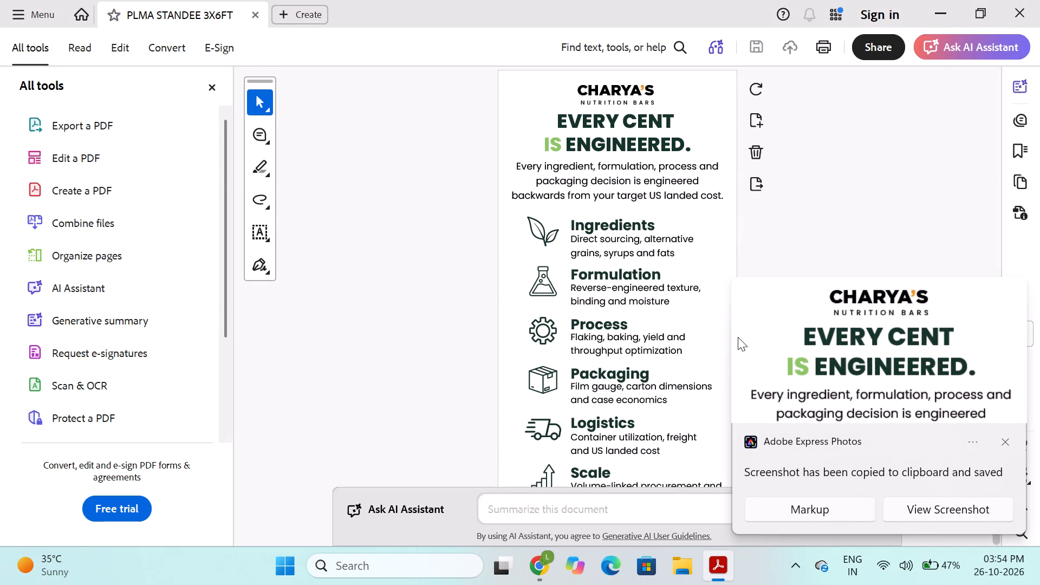
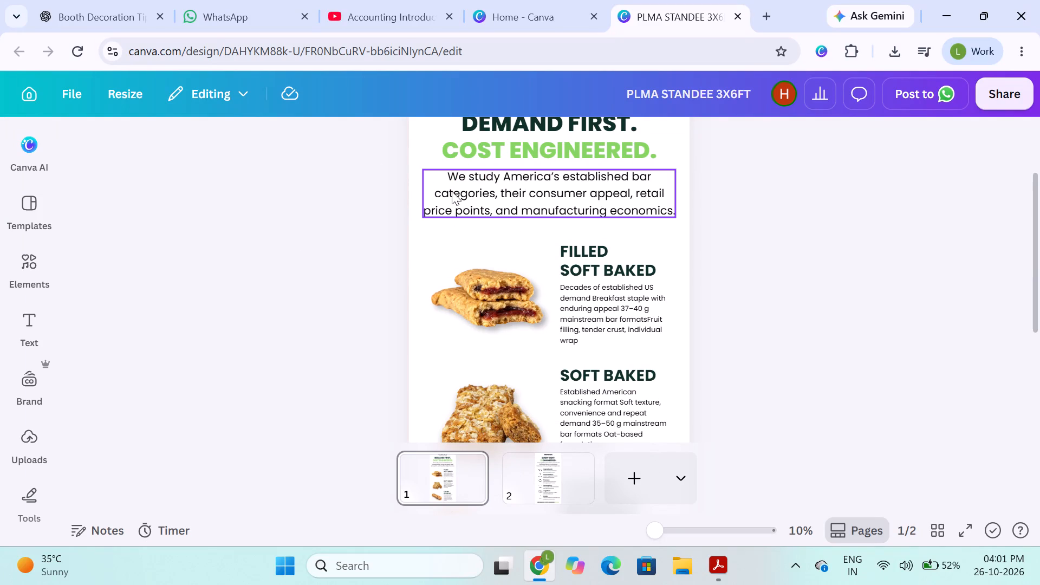
click(479, 18)
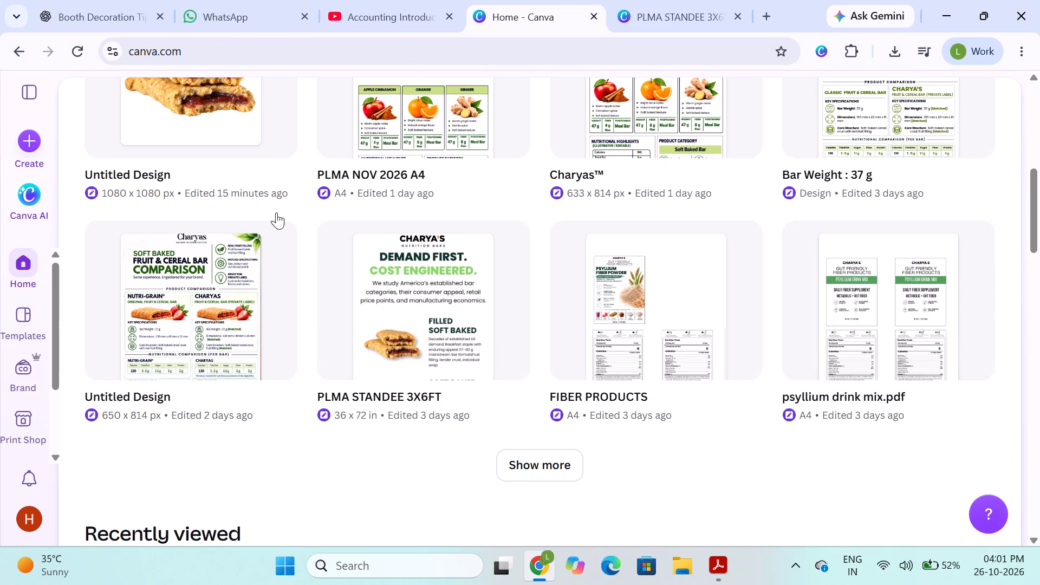
scroll(142, 161, up, 4)
scroll(248, 205, down, 2)
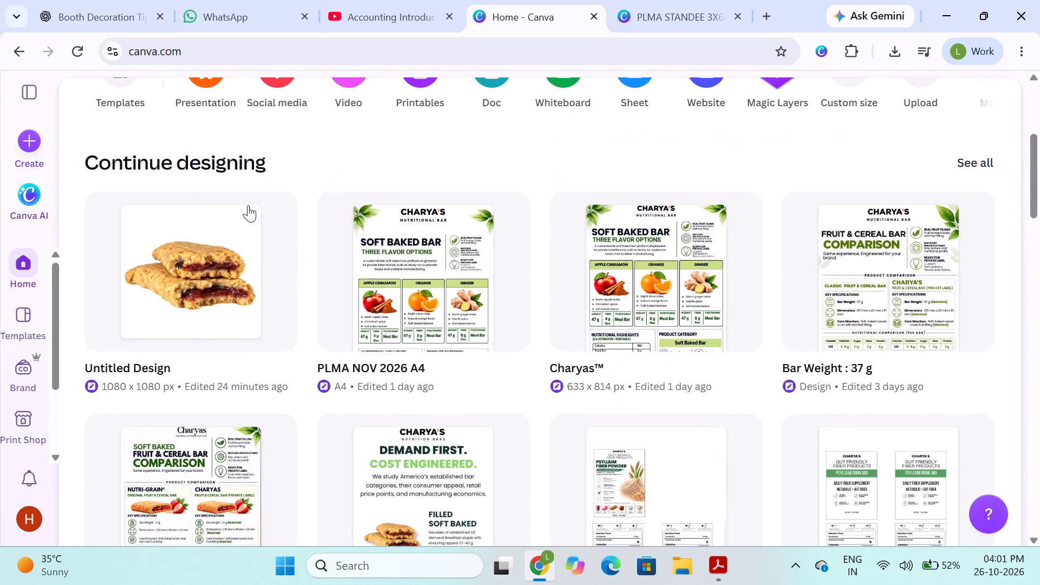
click(394, 256)
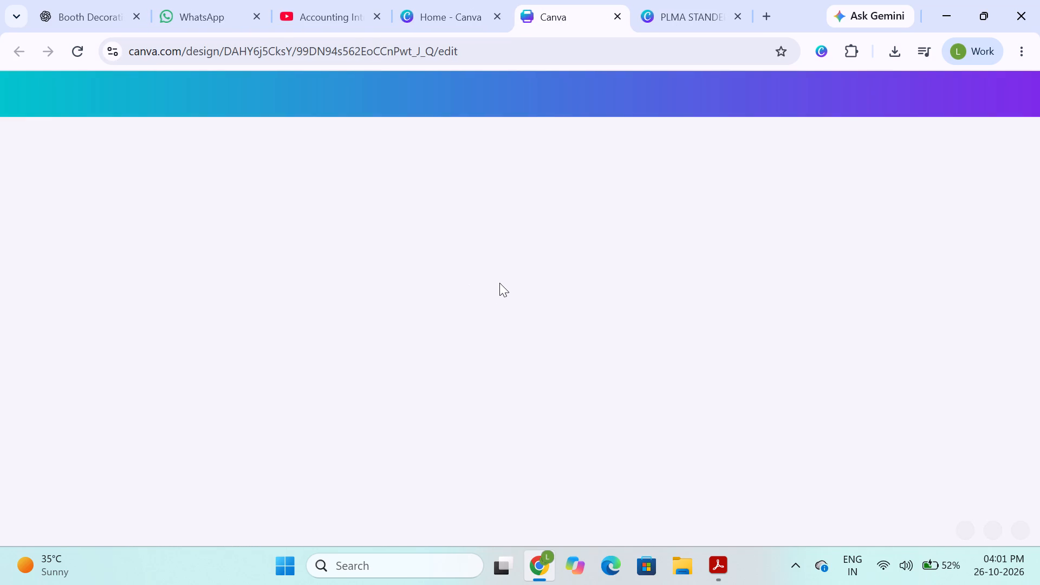
click(325, 347)
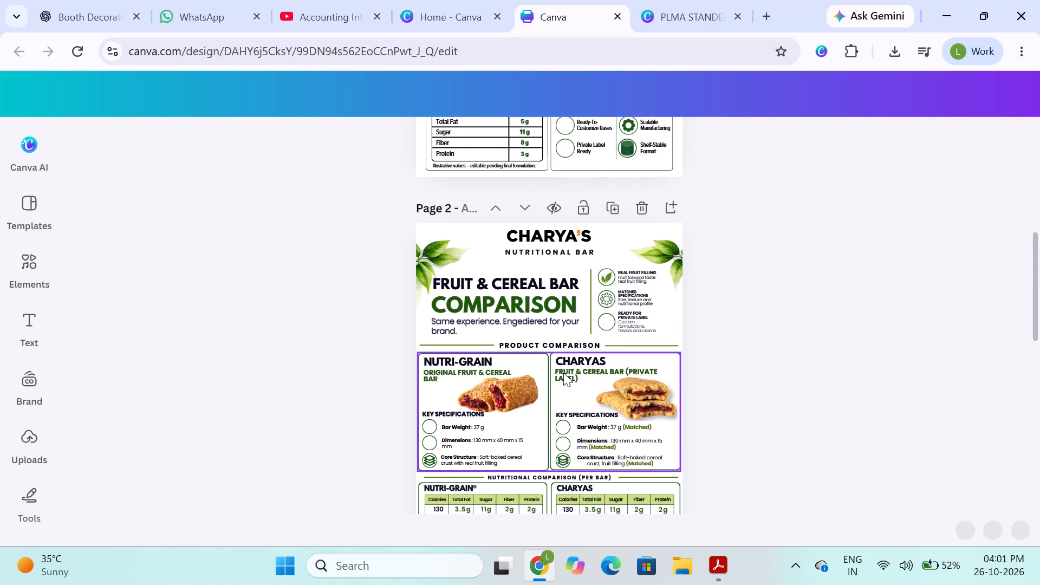
In the PLMA STANDEE 3X6FT design, replace the first product heading "Filled Soft Baked" with "Fruit & Cereal Bar", matching the A4 design.
click(649, 0)
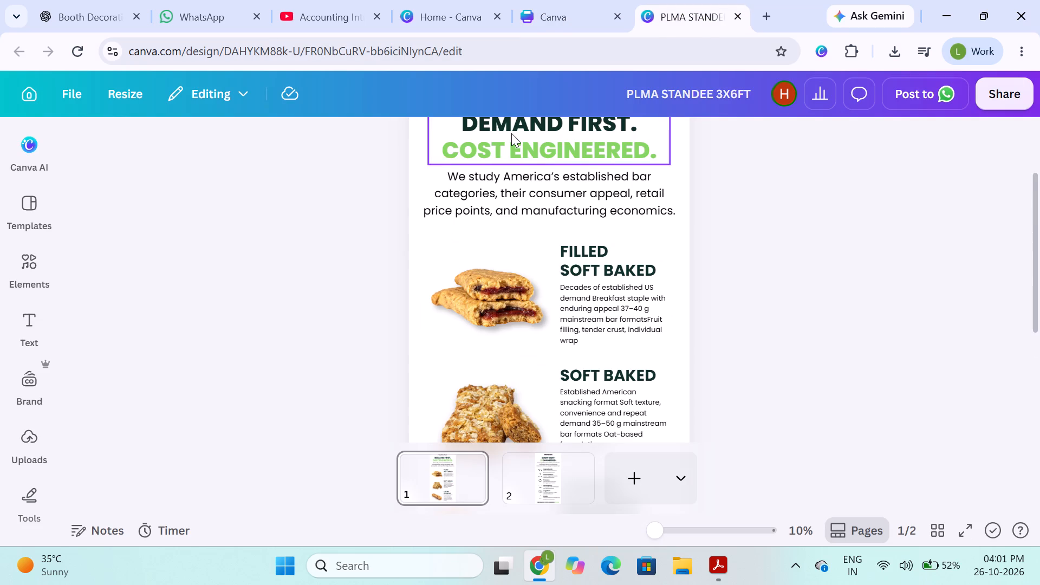
click(575, 261)
double_click(575, 261)
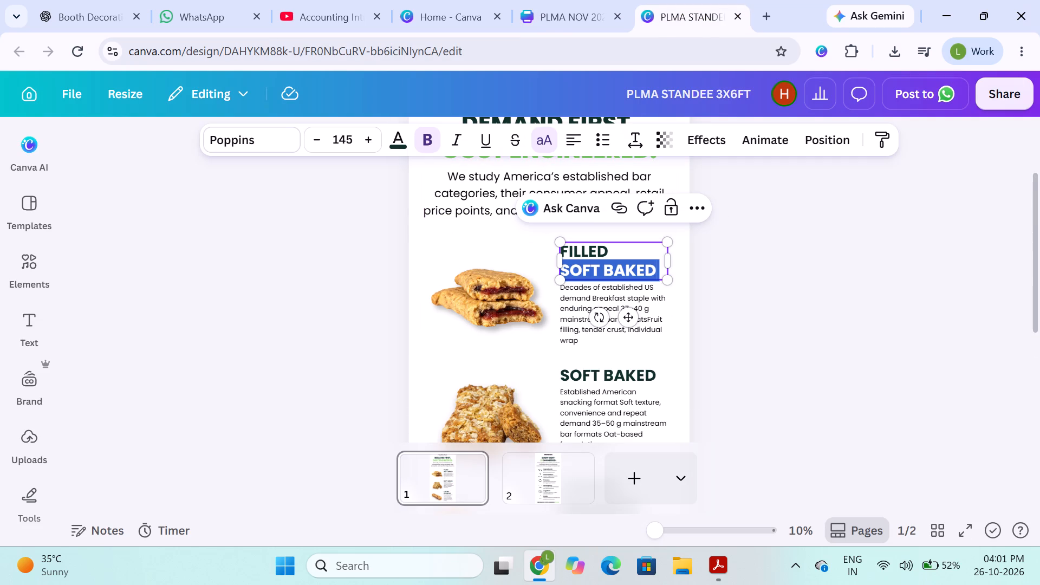
key(BackSpace)
key(BackSpace)
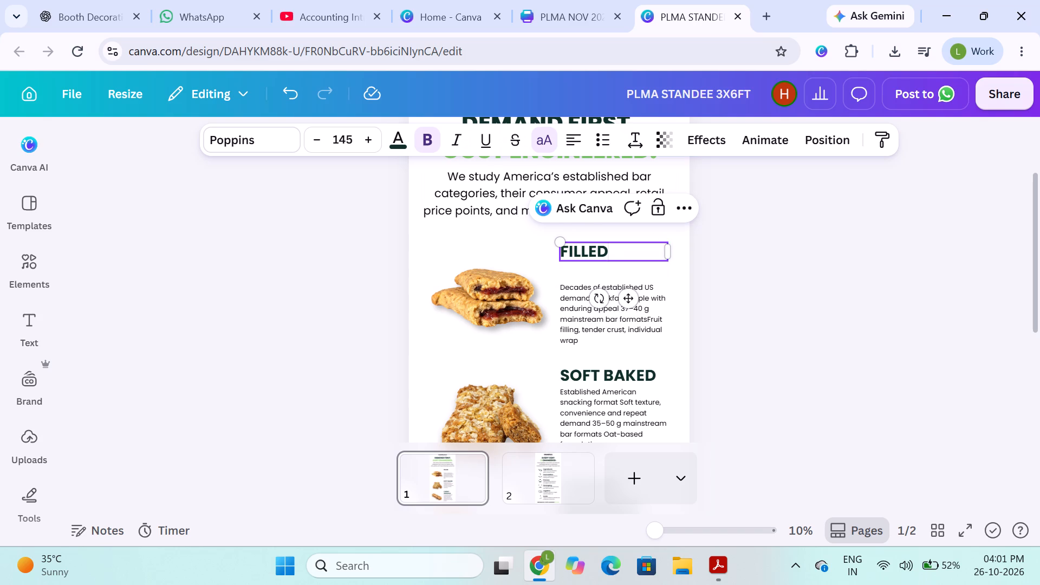
key(BackSpace)
key(BackSpace)
key(BackSpace)
key(BackSpace)
key(BackSpace)
text(ru)
text(it)
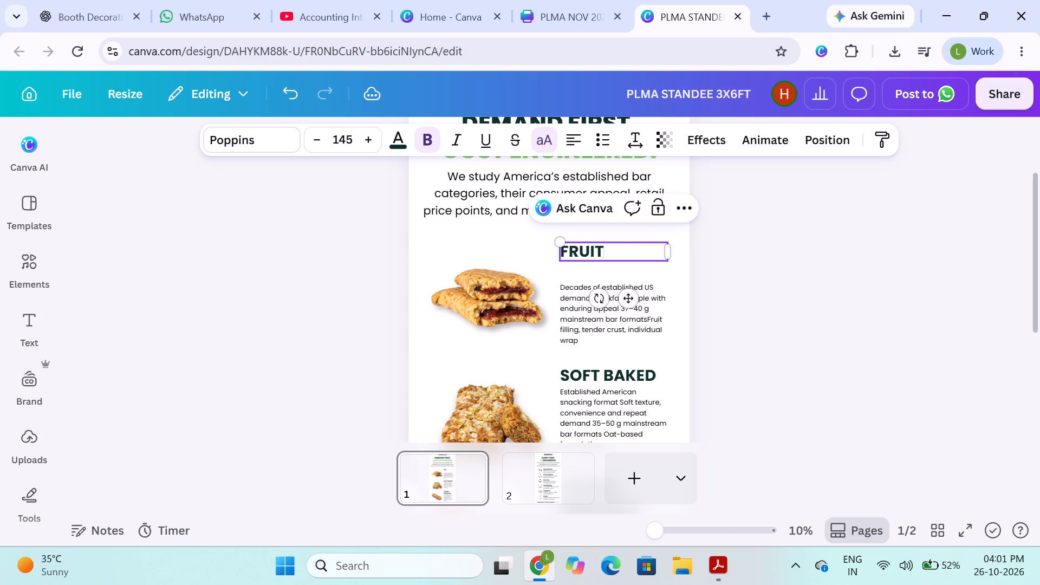
key(space)
key(shift+ampersand)
key(space)
key(c)
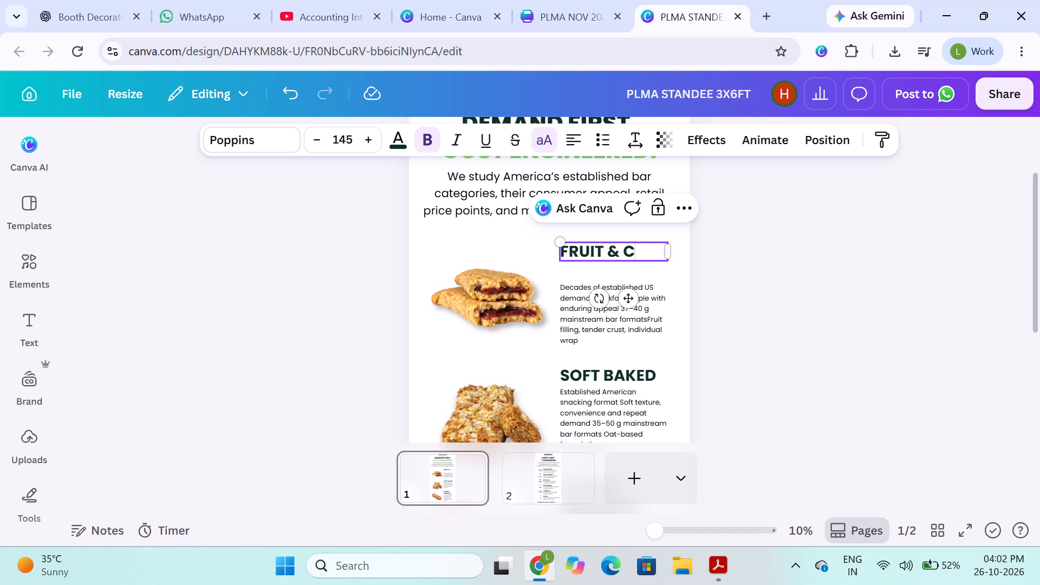
text(ereal)
key(space)
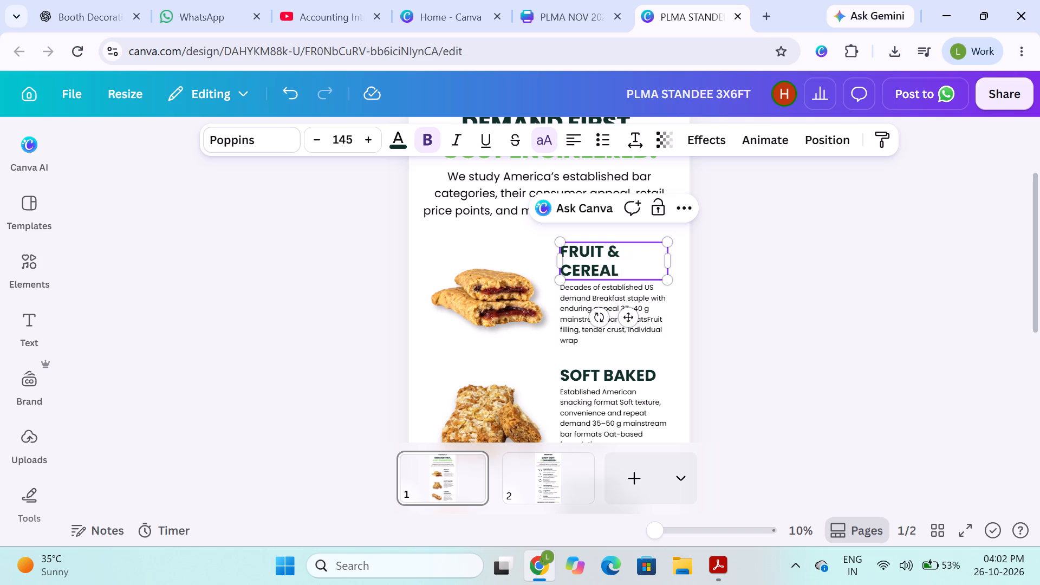
click(542, 28)
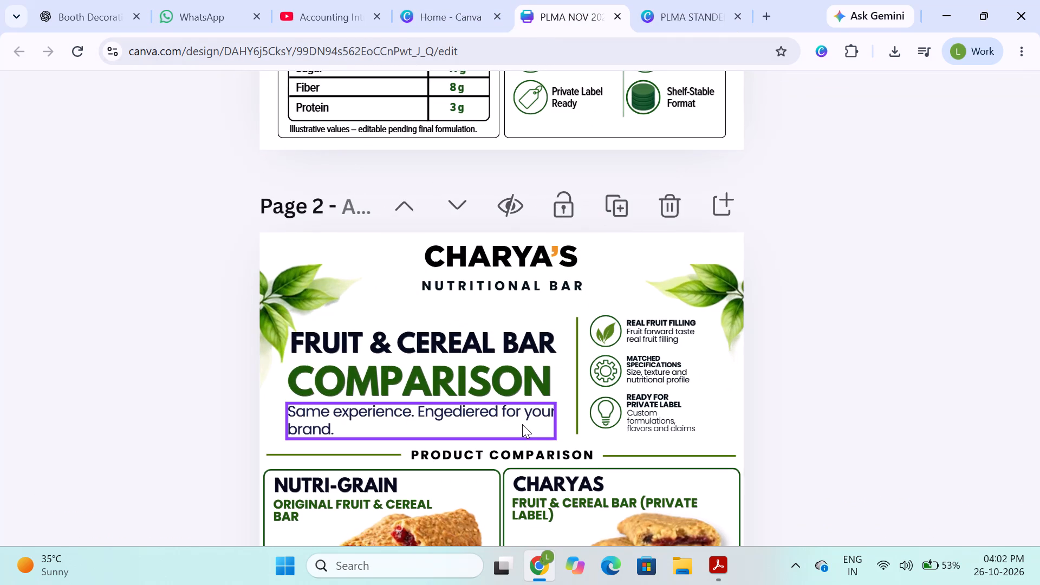
click(665, 16)
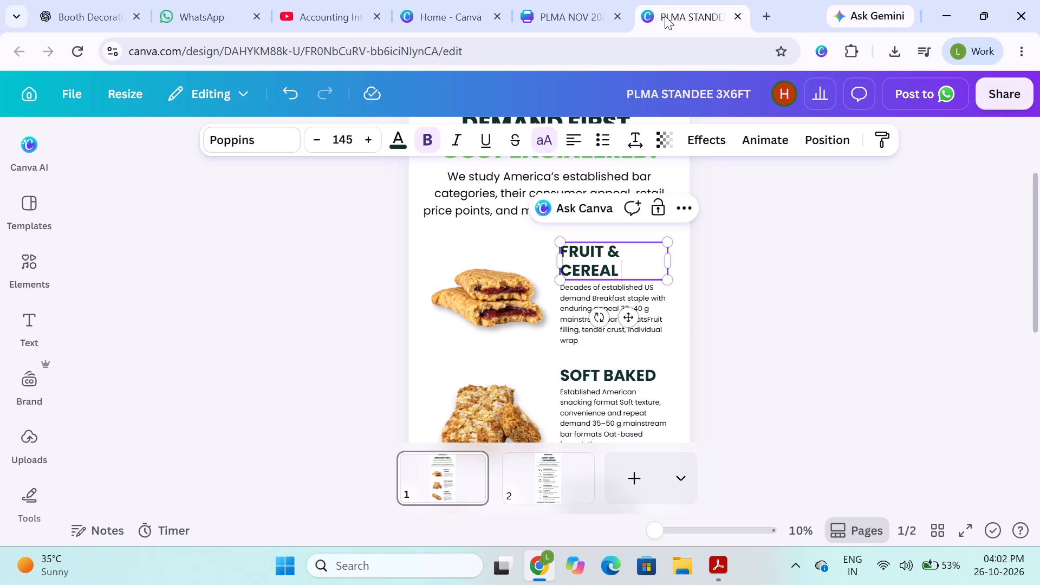
text(bar)
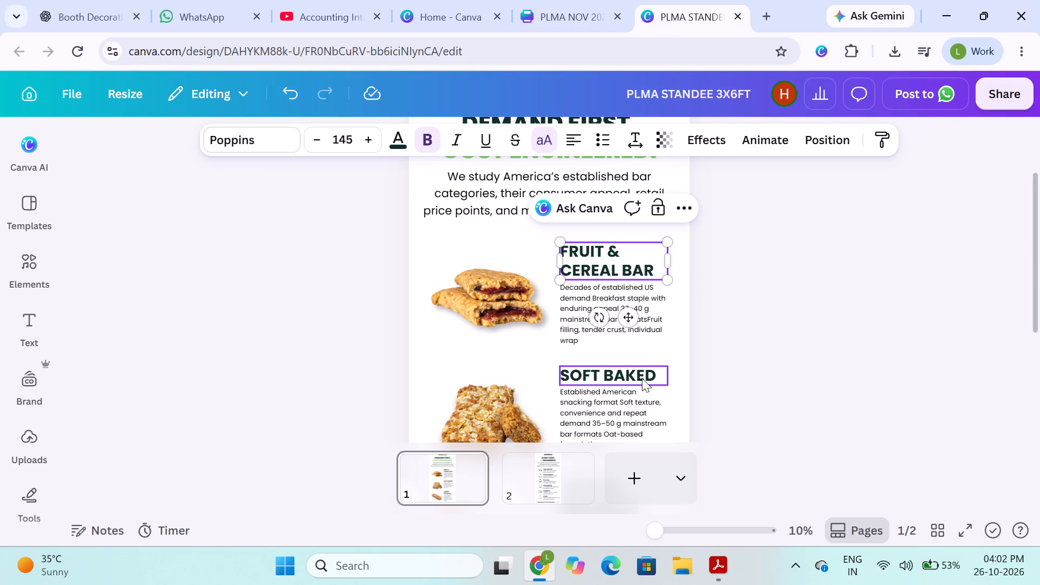
Ungroup the Charyas product card on the chewy bar comparison page of the PLMA NOV 2026 A4 design.
scroll(642, 378, down, 1)
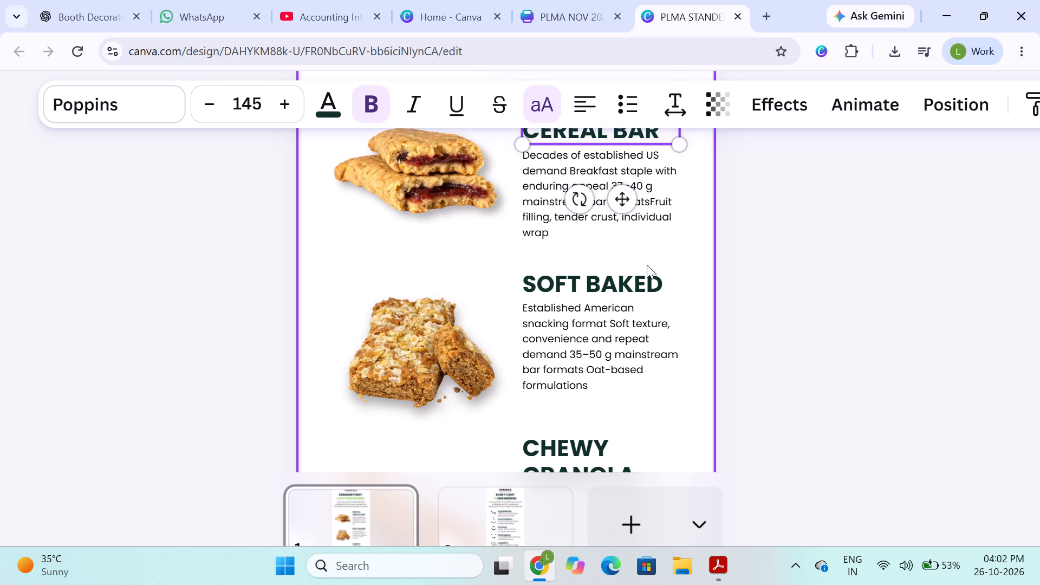
scroll(750, 256, down, 1)
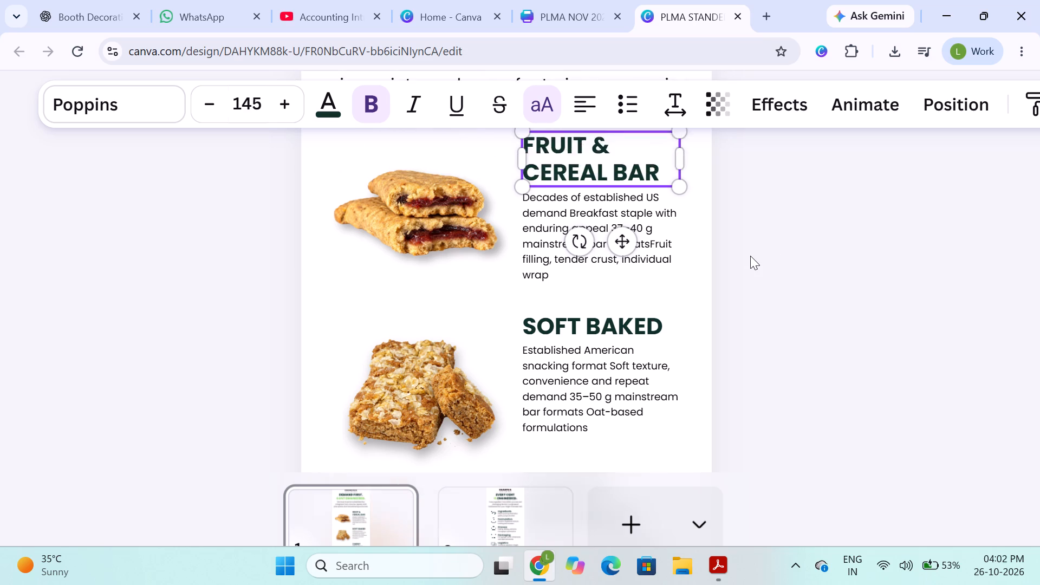
scroll(750, 256, down, 1)
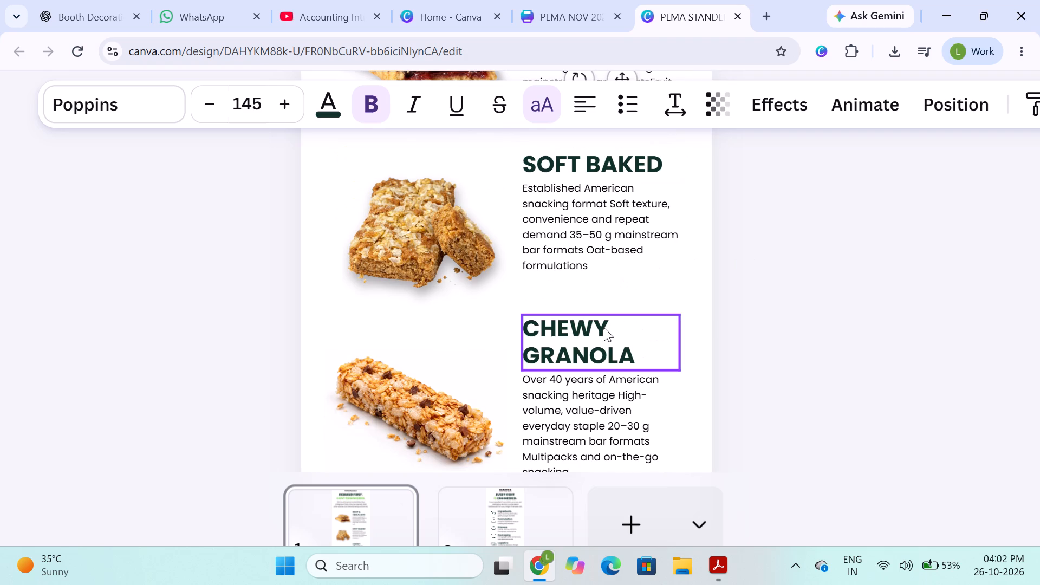
click(554, 2)
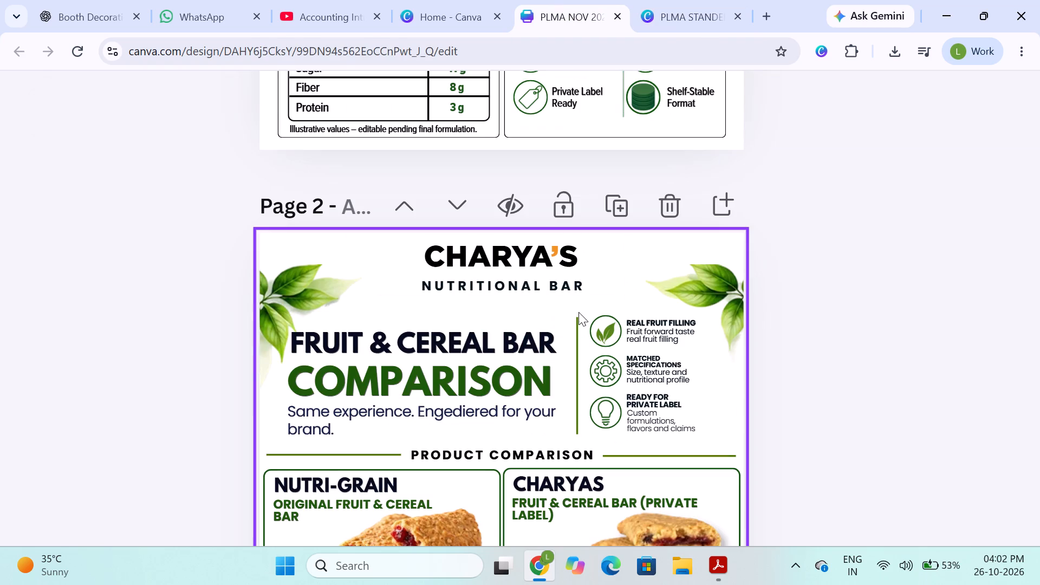
scroll(578, 312, down, 2)
scroll(508, 379, down, 3)
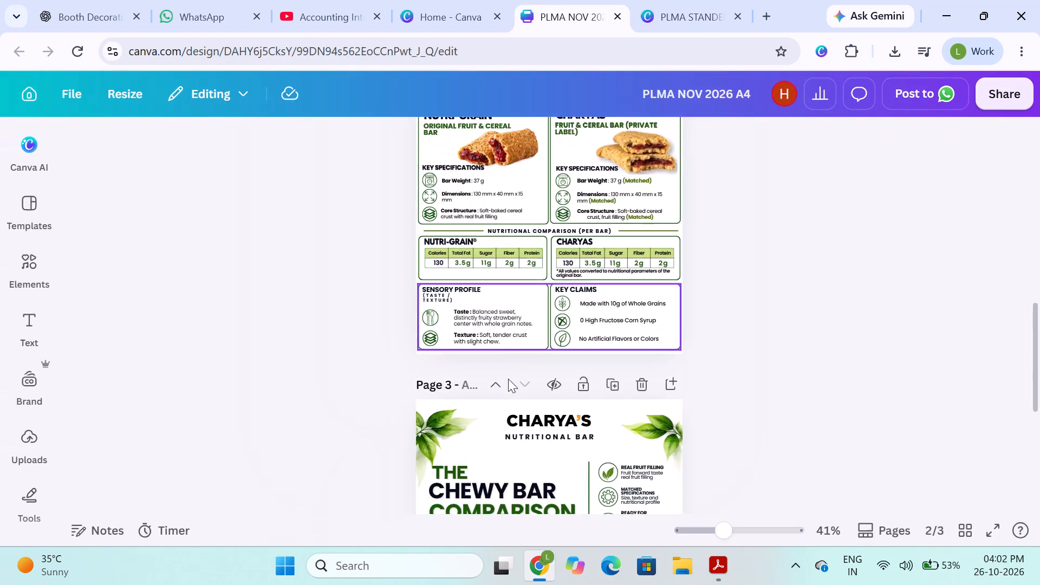
scroll(508, 379, down, 2)
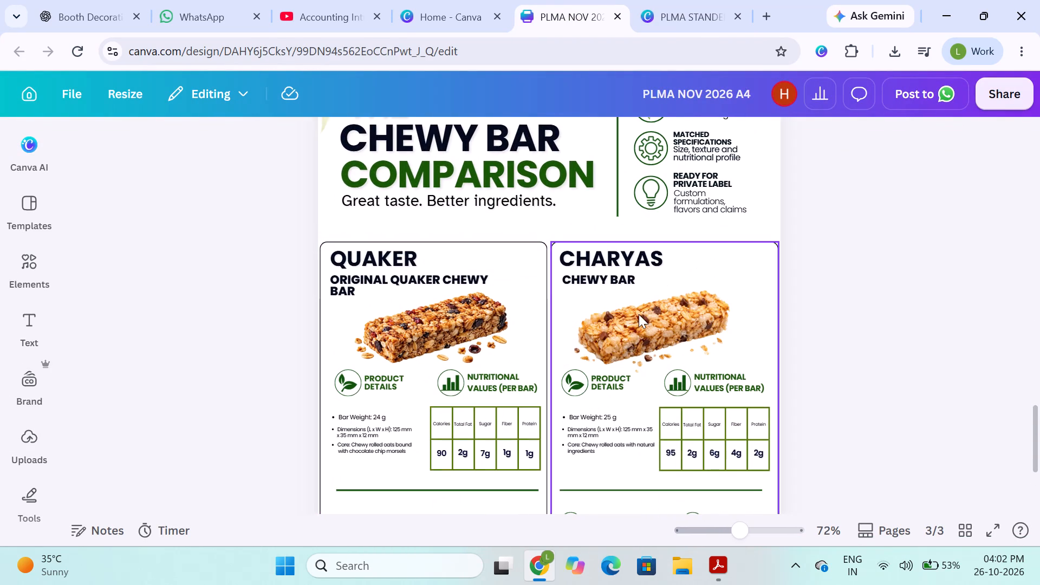
scroll(639, 314, down, 1)
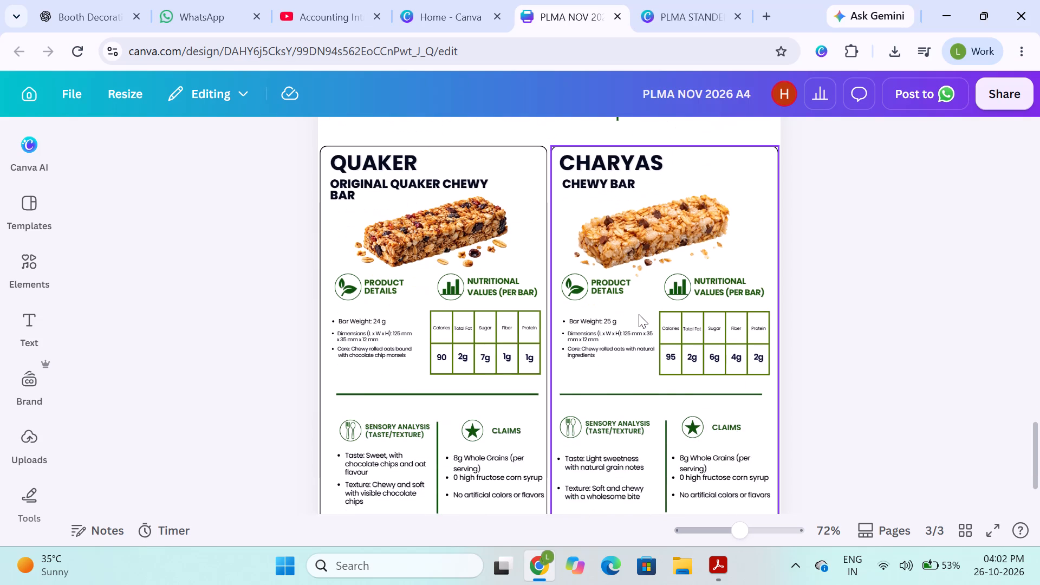
scroll(639, 314, up, 1)
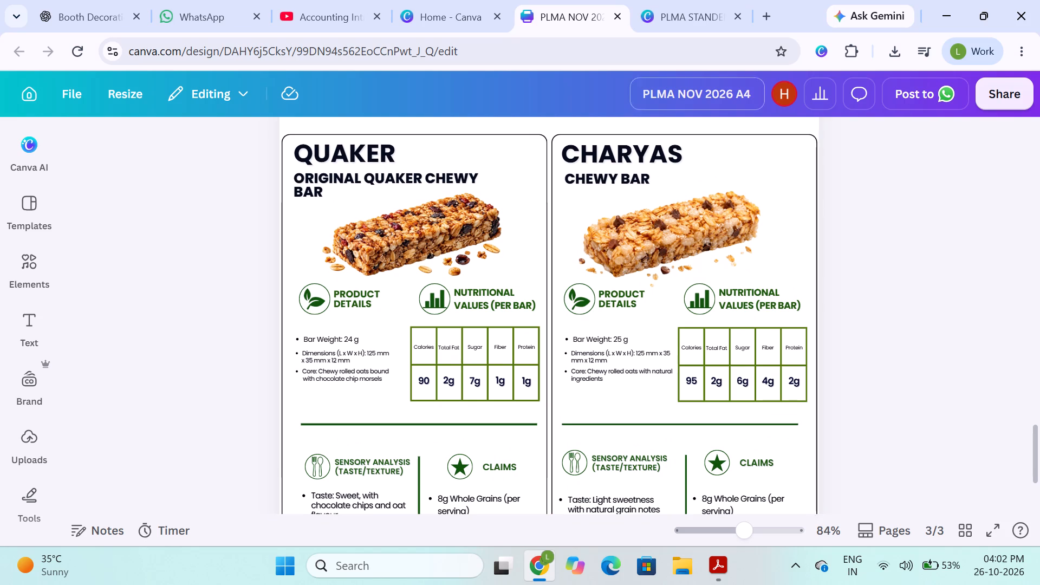
click(620, 177)
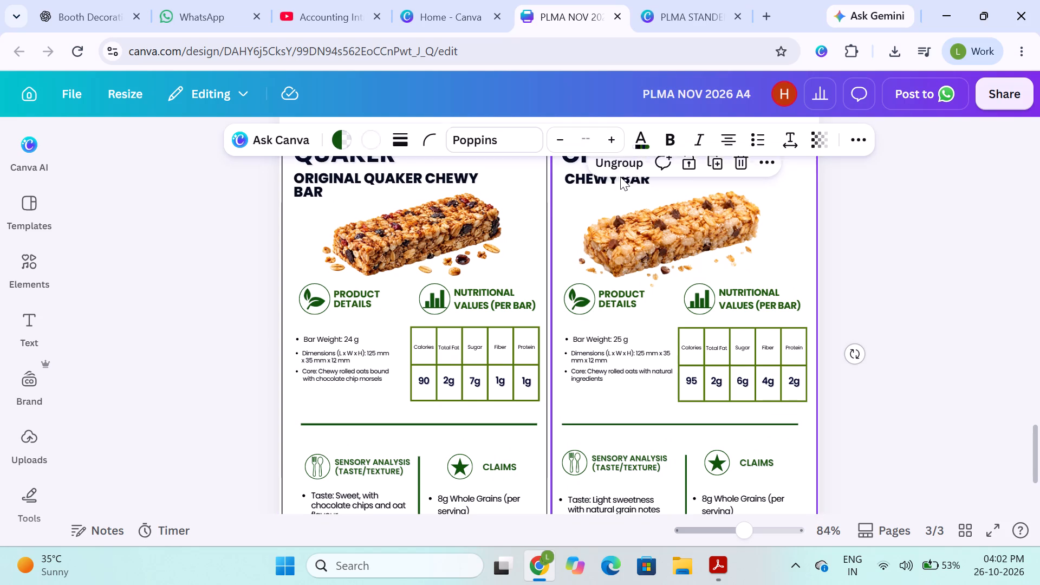
click(629, 183)
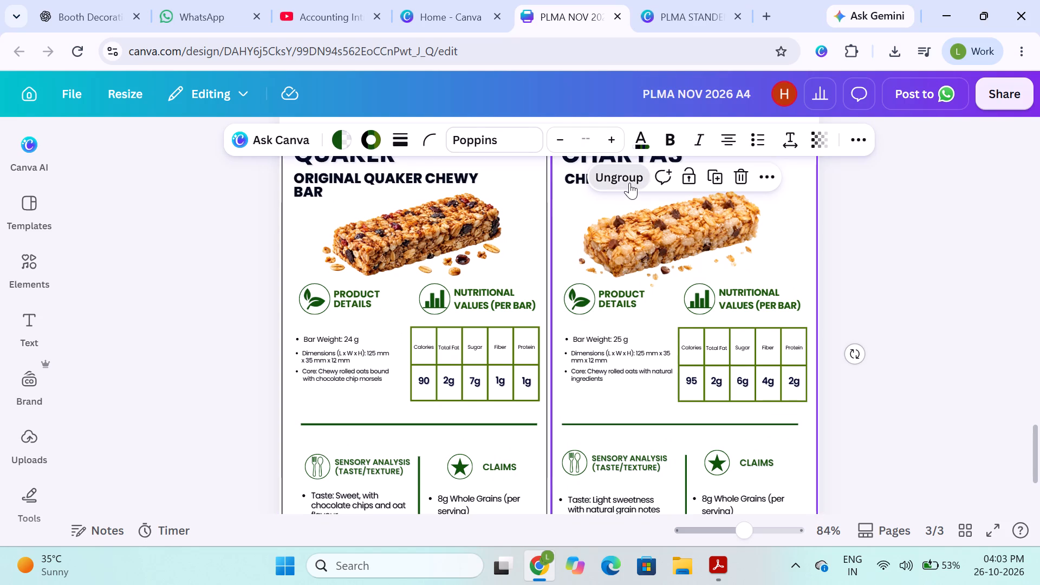
click(859, 244)
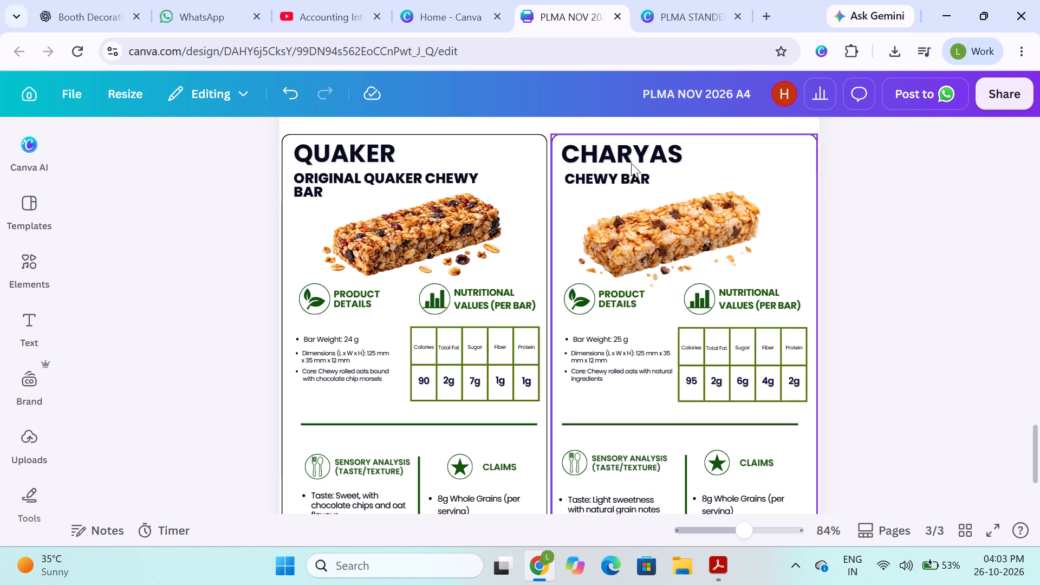
Insert "granola" into the Charyas card's product subtitle so it reads "Chewy Granola Bar".
click(629, 175)
click(588, 172)
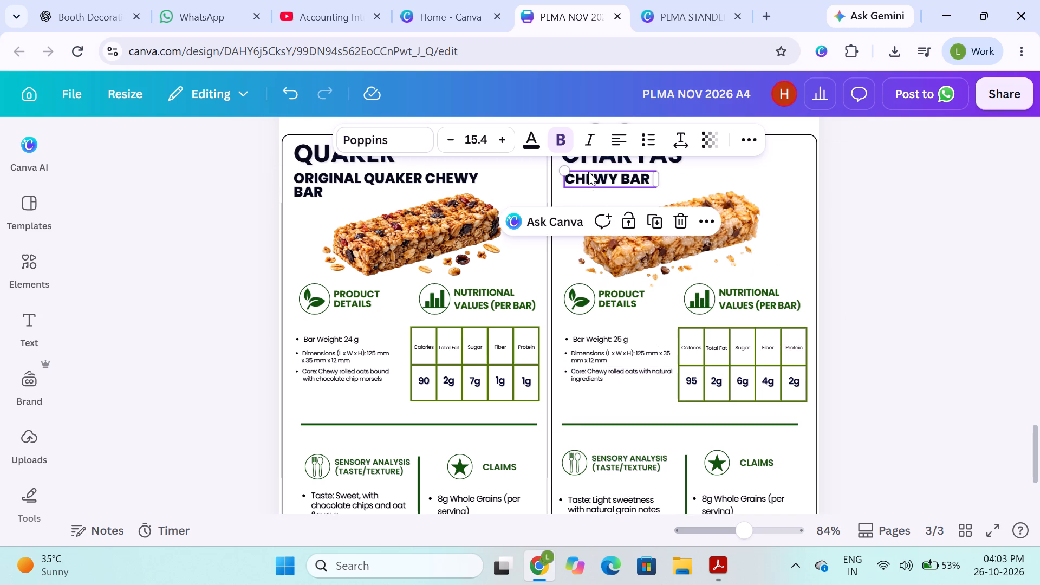
double_click(584, 172)
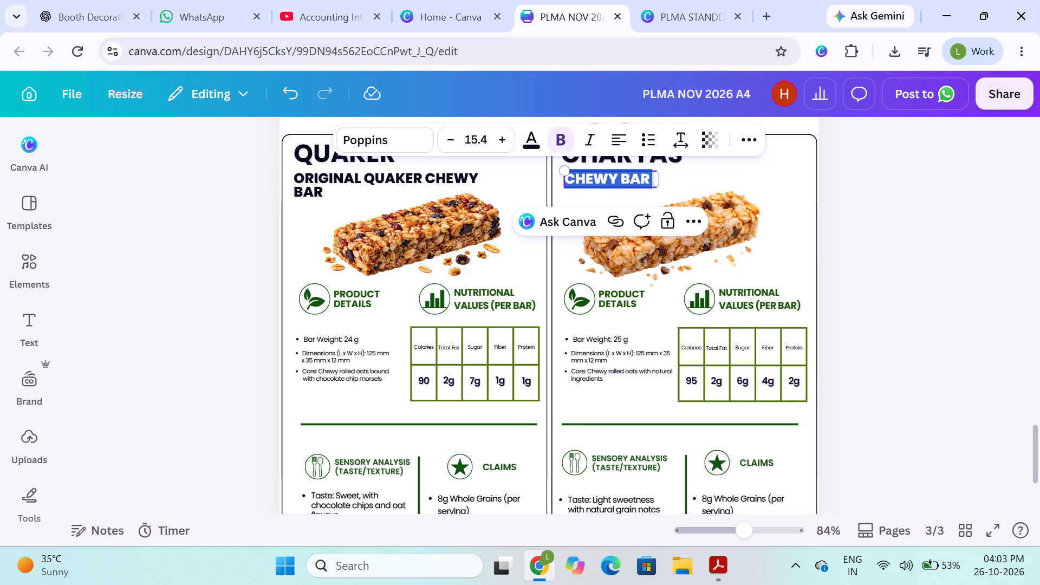
click(598, 172)
key(Right)
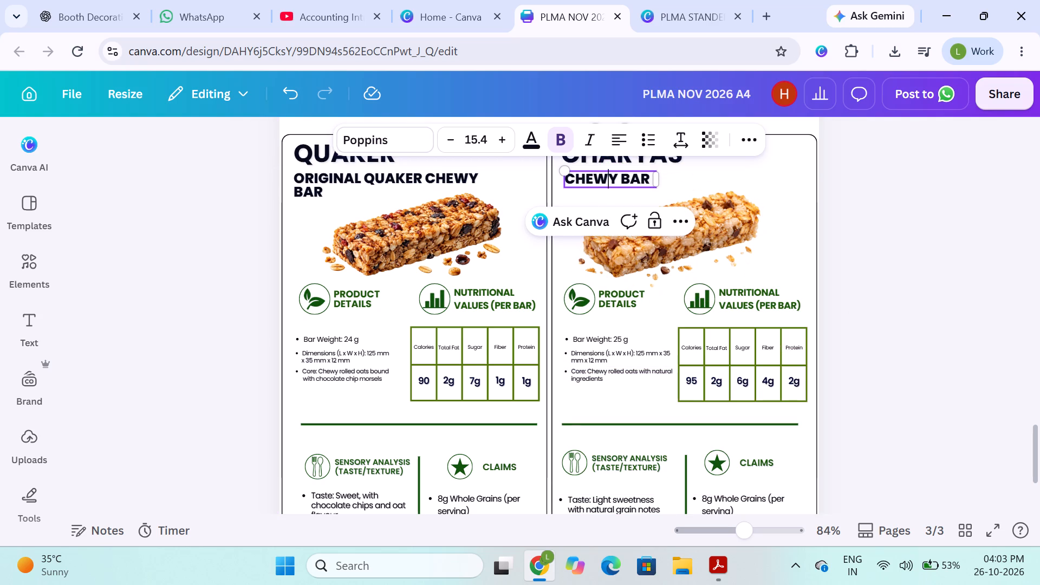
key(Right)
key(space)
text(gra)
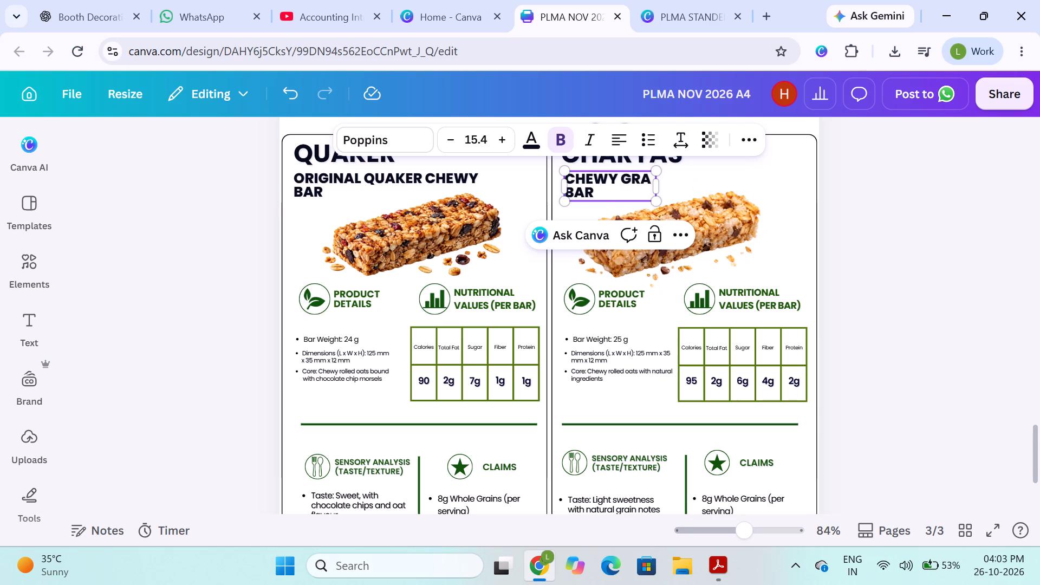
text(nola)
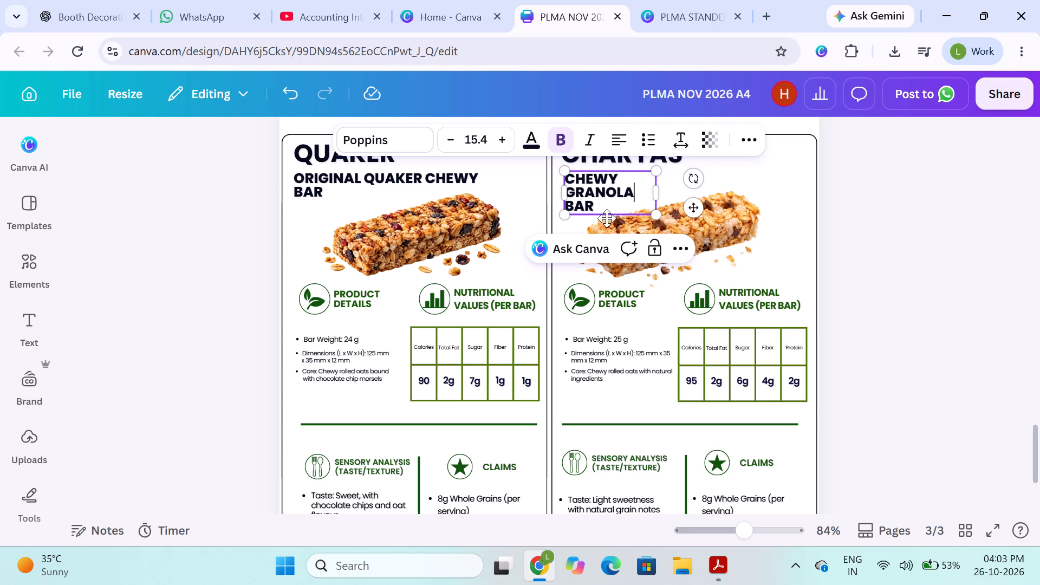
click(656, 196)
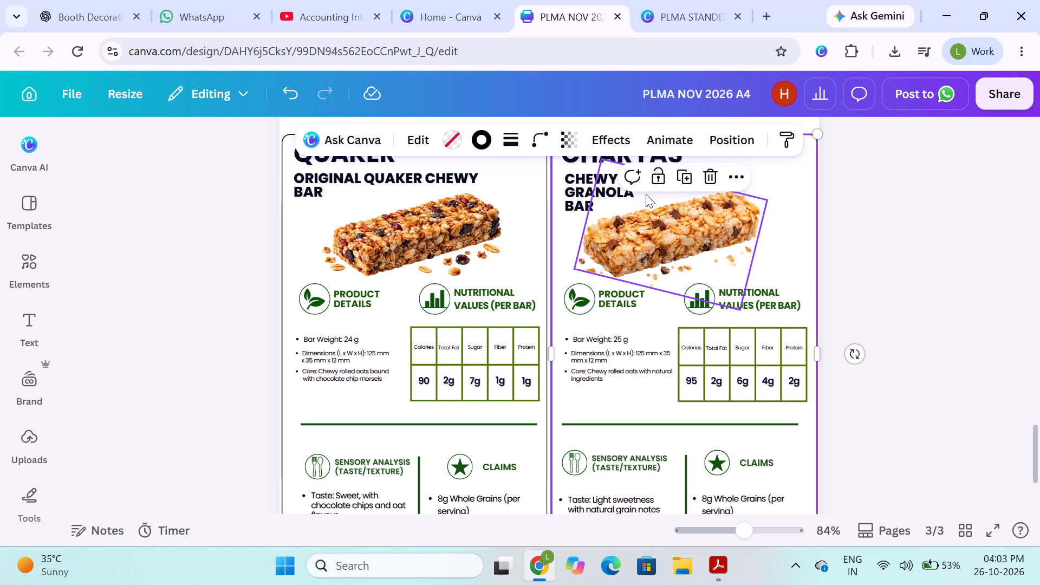
Widen the Charyas subtitle's text box to about 5.2 so "Chewy Granola Bar" wraps onto two lines.
click(587, 196)
drag(658, 199, 701, 191)
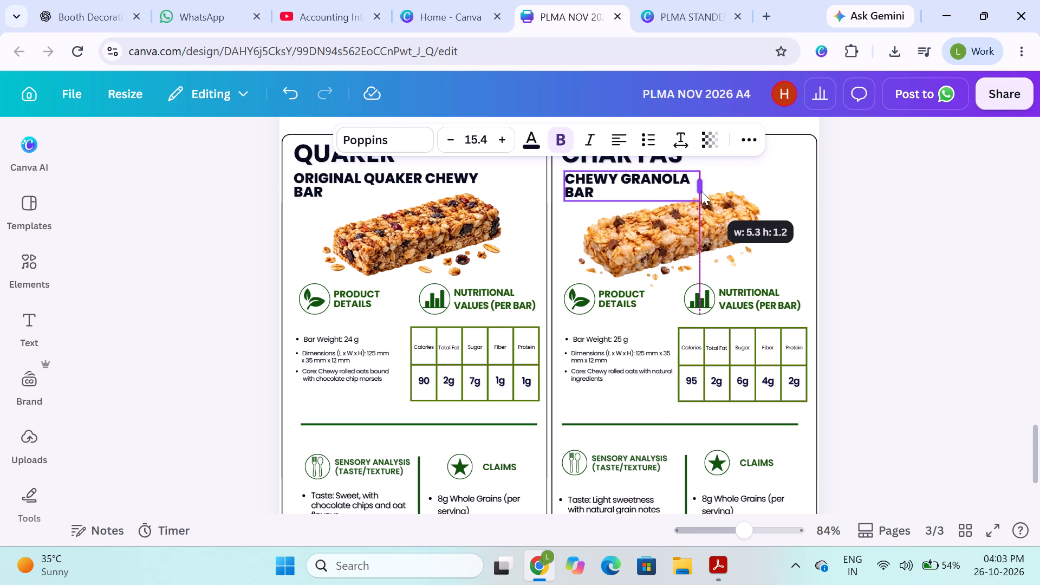
drag(701, 191, 729, 181)
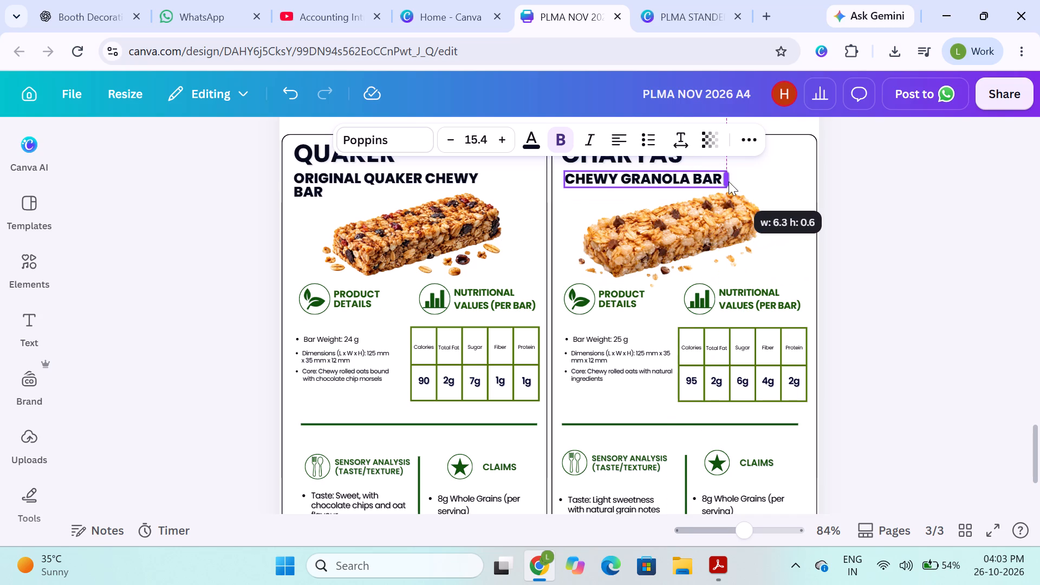
drag(729, 181, 697, 180)
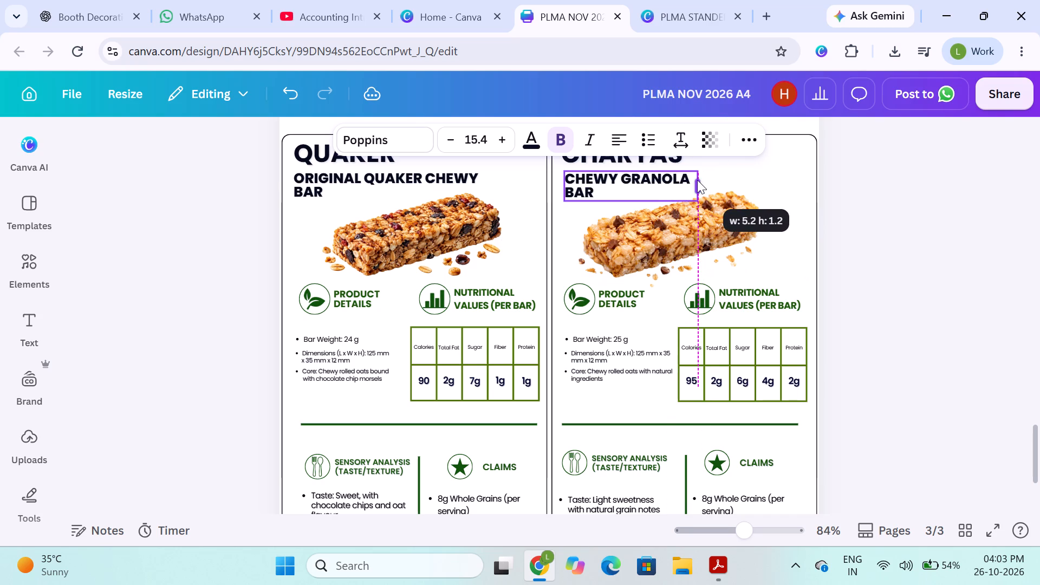
drag(697, 180, 699, 180)
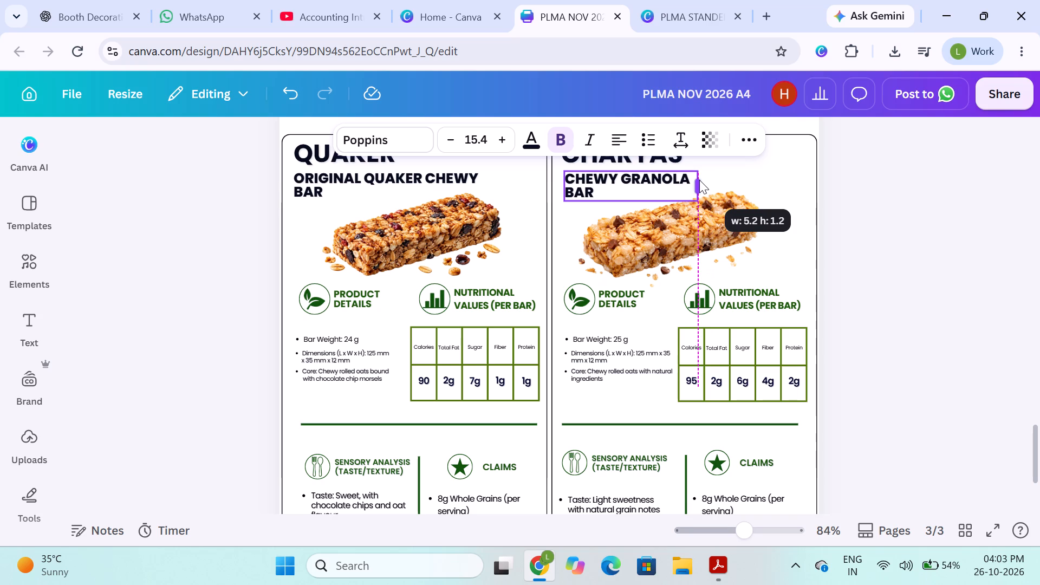
drag(699, 180, 697, 180)
click(900, 213)
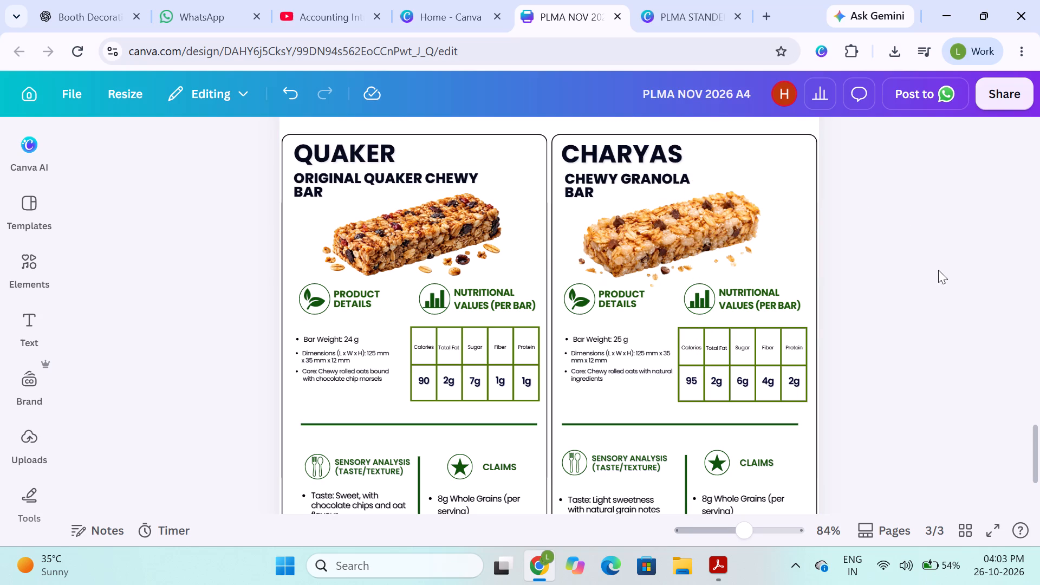
In the PLMA STANDEE design, append "Bar" to the "Chewy Granola" heading and widen its text box so it fits on two lines.
click(703, 8)
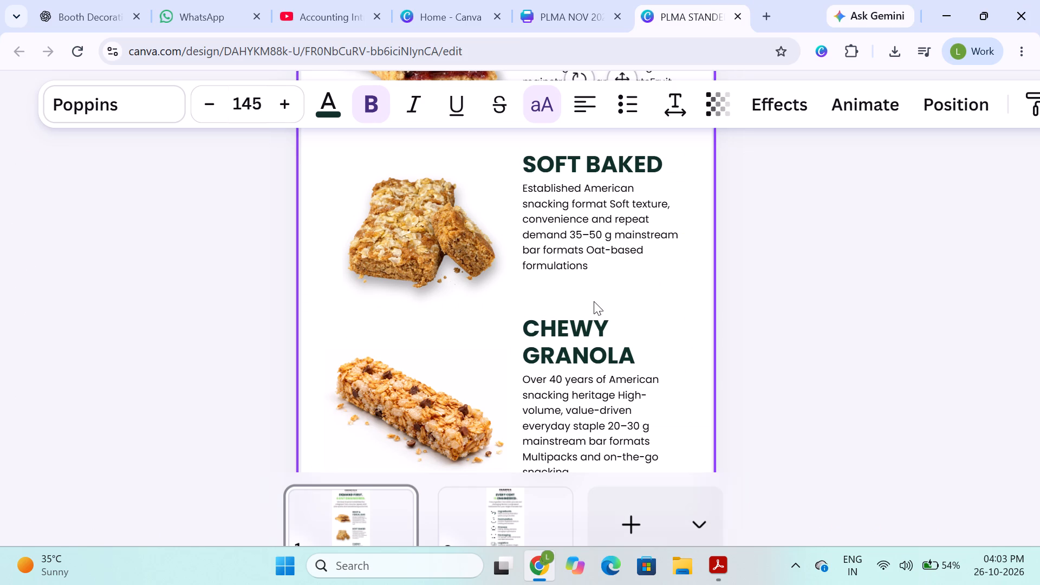
click(580, 353)
double_click(581, 355)
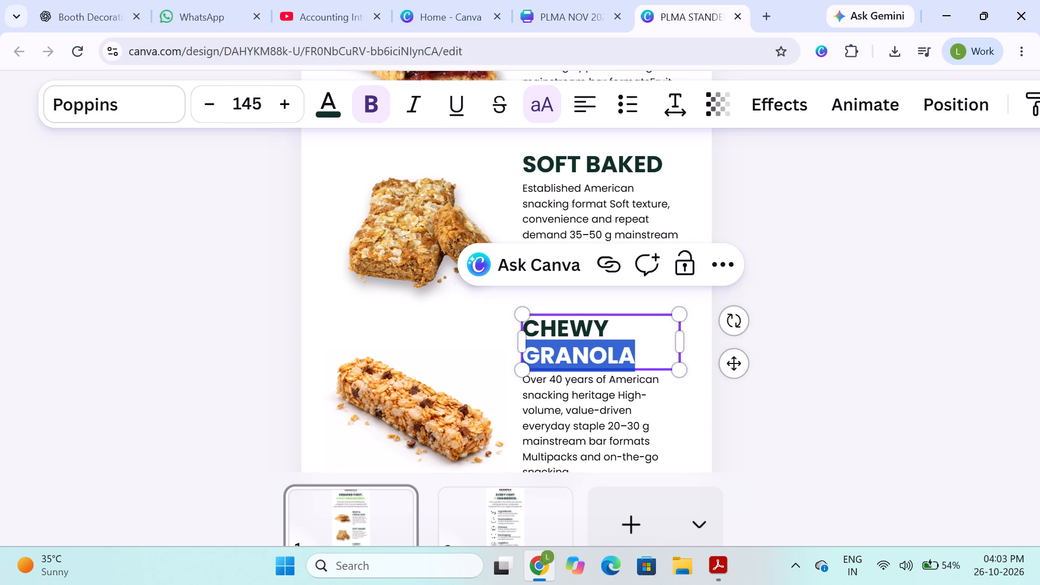
click(667, 361)
key(space)
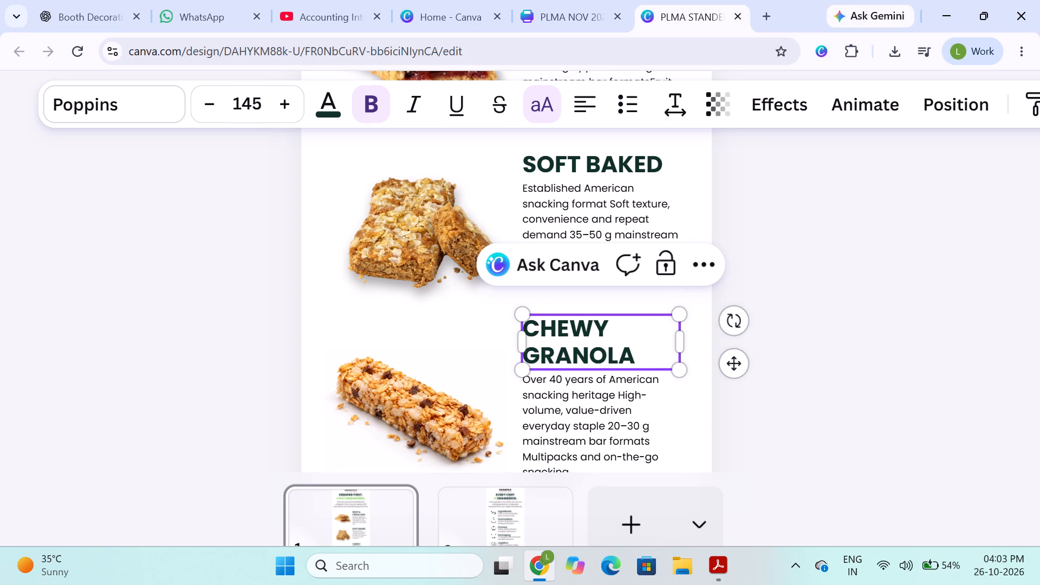
text(ab)
key(BackSpace)
key(BackSpace)
text(bar)
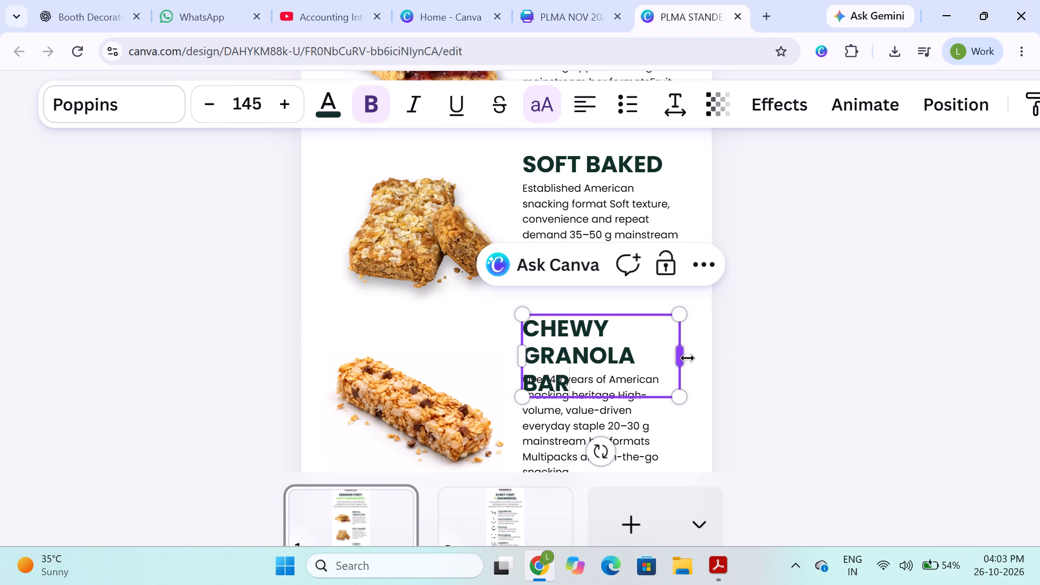
drag(682, 356, 693, 355)
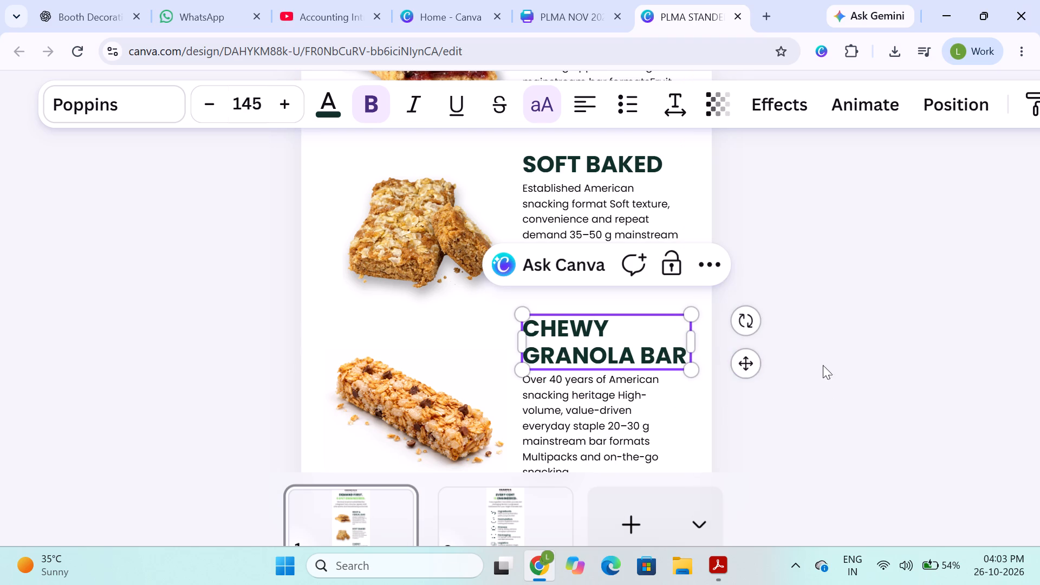
click(830, 363)
Append "Bar" to the standee's "Soft Baked" heading, keeping its text box as wide as the description below.
scroll(741, 257, up, 1)
double_click(625, 262)
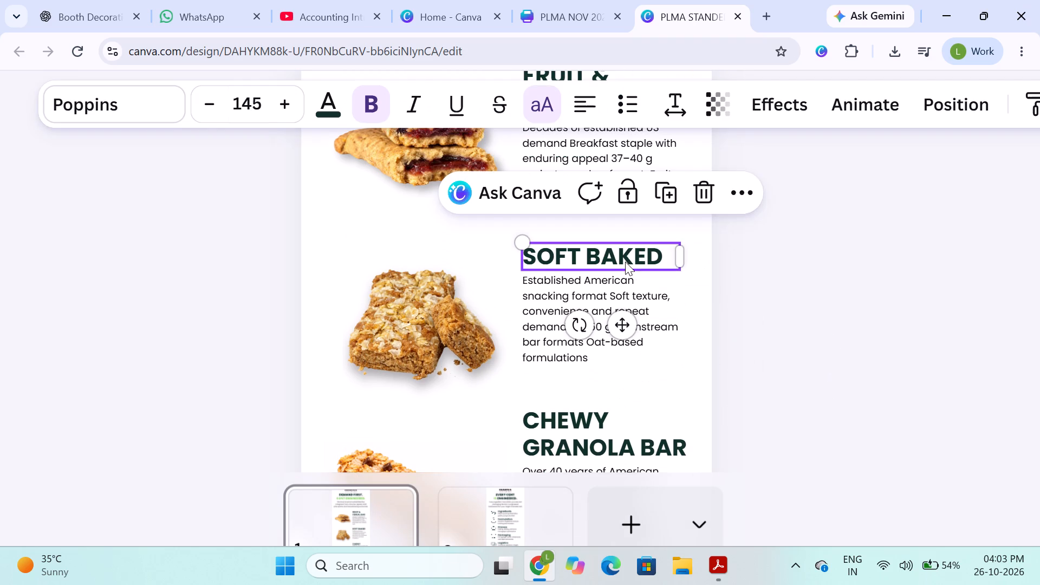
click(664, 253)
key(space)
text(bar)
drag(682, 269, 690, 268)
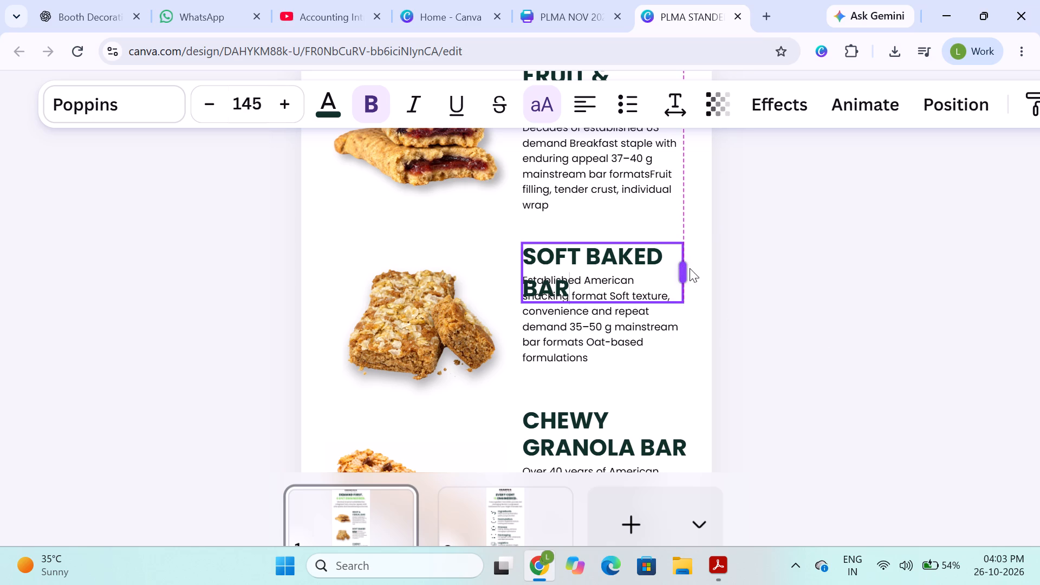
drag(690, 268, 712, 263)
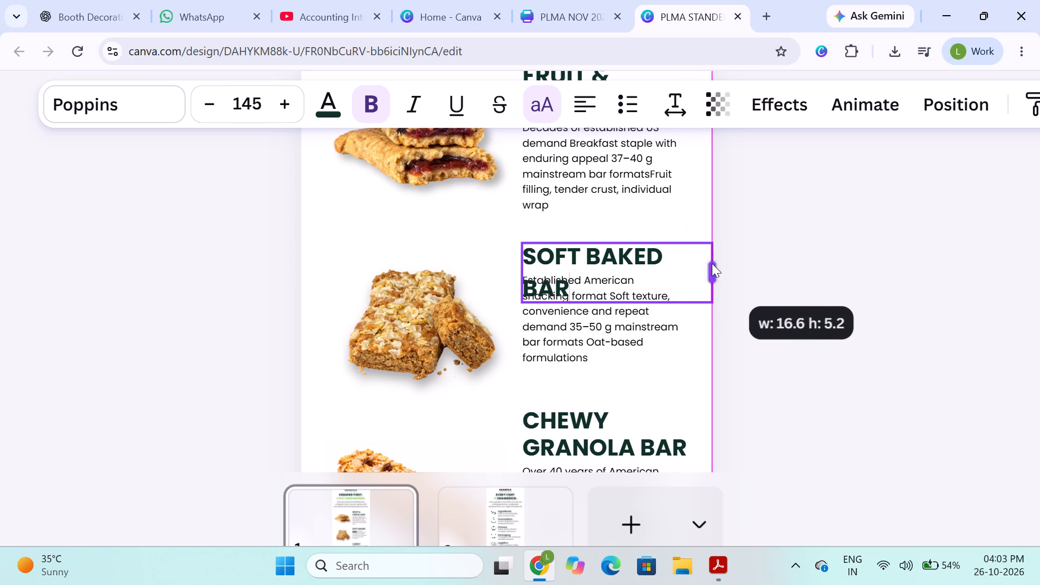
drag(712, 263, 680, 262)
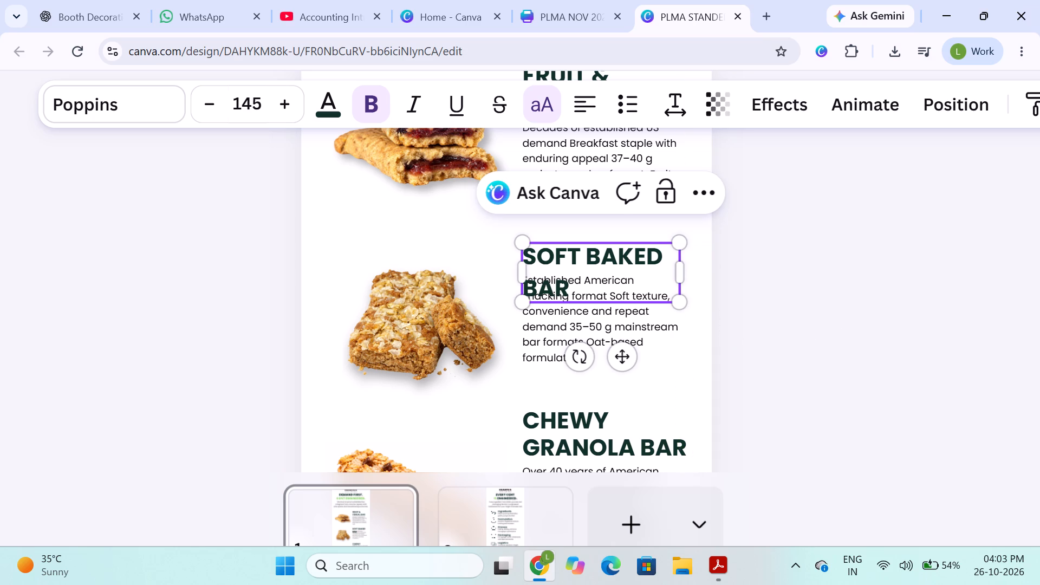
Nudge the "Soft Baked Bar" heading up slightly, away from its description.
scroll(604, 281, up, 1)
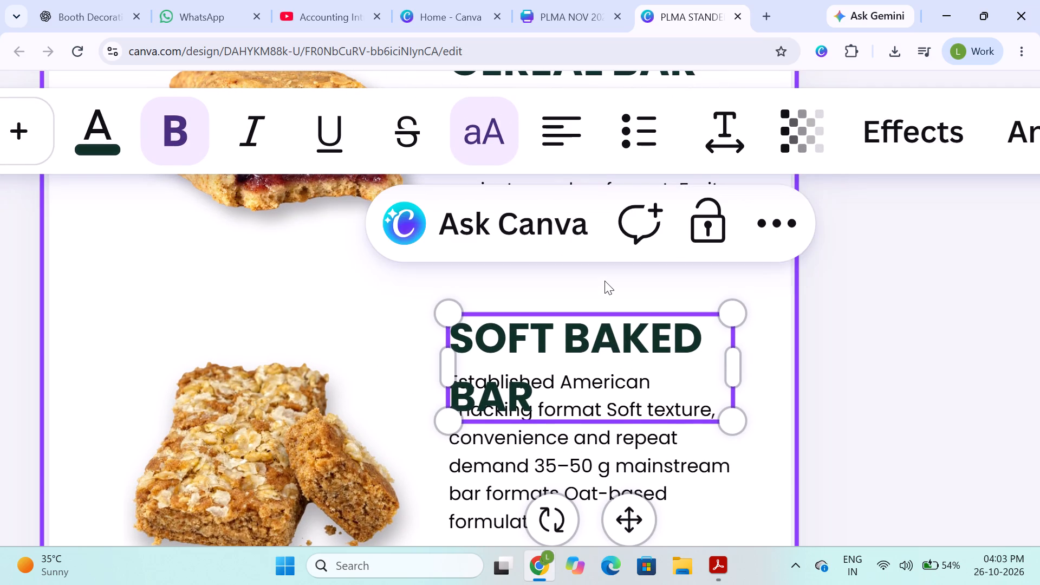
click(906, 329)
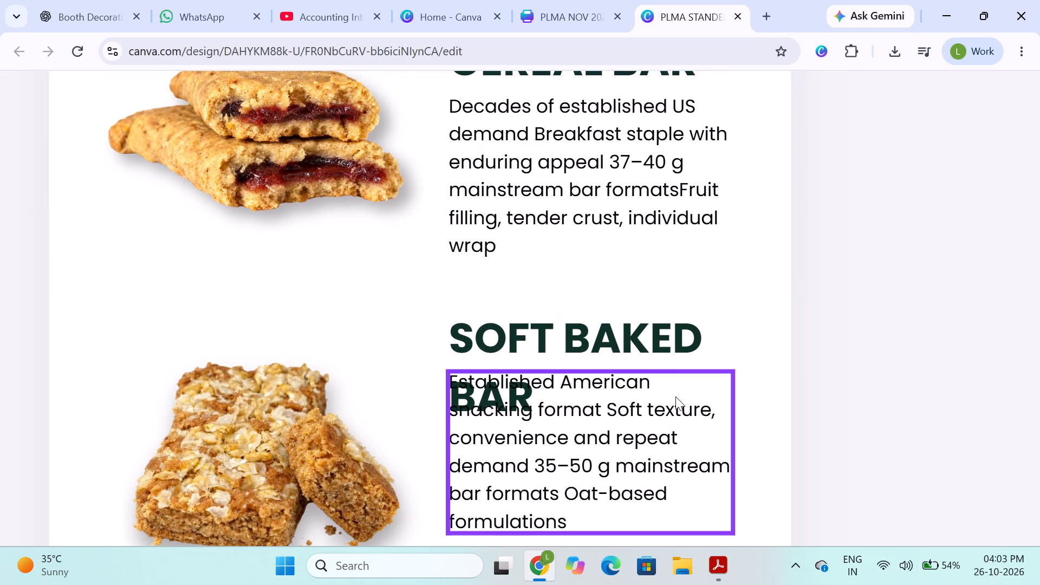
click(660, 340)
key(Up)
key(Up)
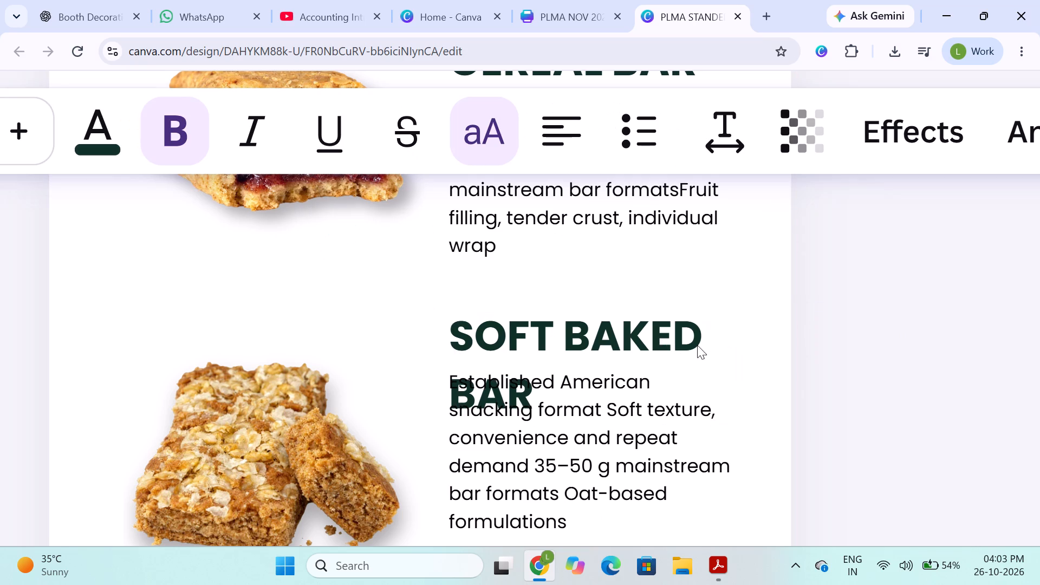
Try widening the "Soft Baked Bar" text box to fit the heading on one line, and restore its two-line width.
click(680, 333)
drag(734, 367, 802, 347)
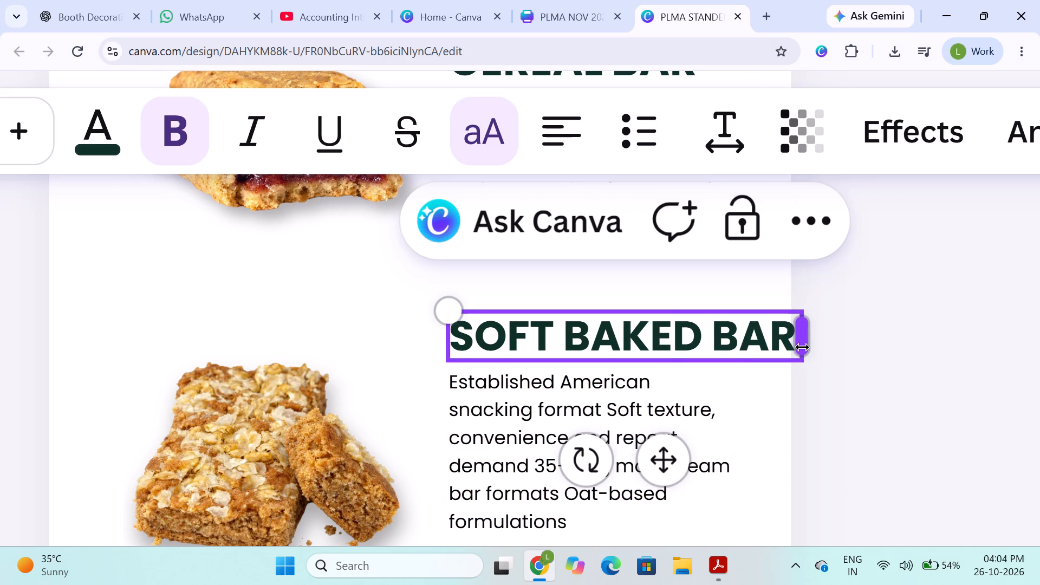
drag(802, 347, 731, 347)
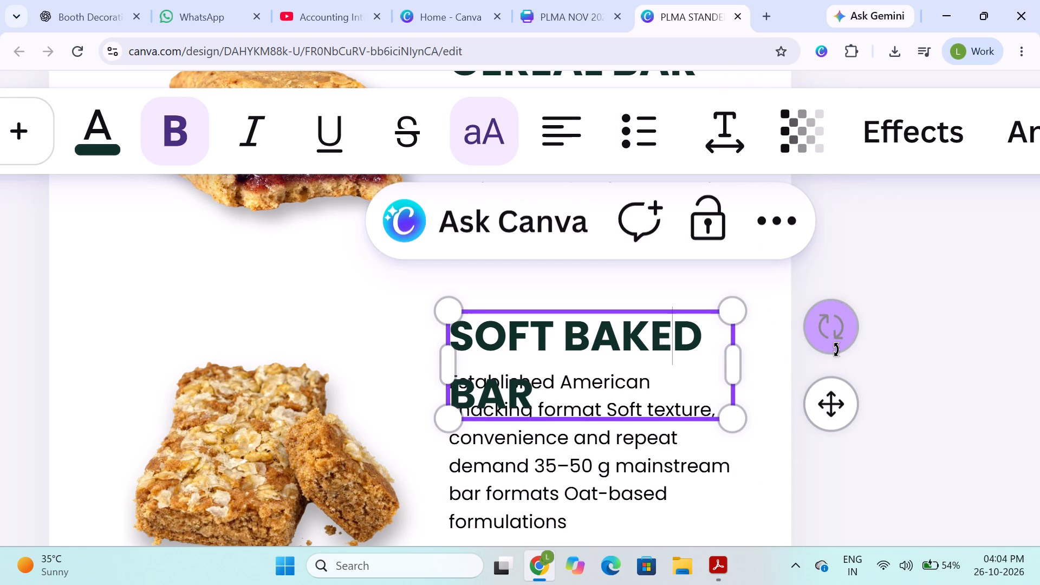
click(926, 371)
Nudge the two-line "Soft Baked Bar" heading farther up to reduce its overlap with the description.
click(687, 347)
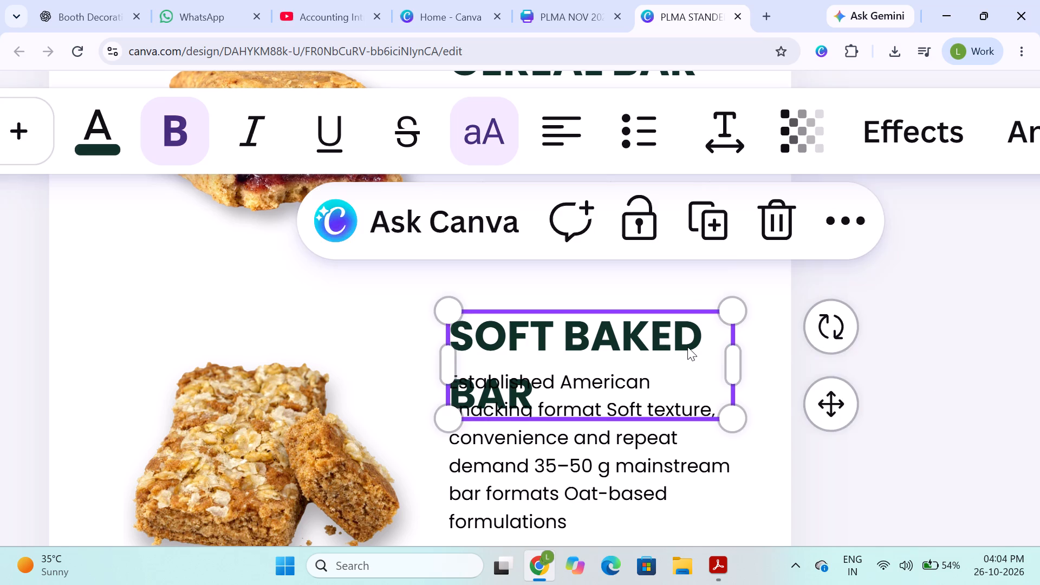
key(Up)
key(Up)
key(Up)
key(Up)
key(Up)
key(Up)
key(Up)
key(Up)
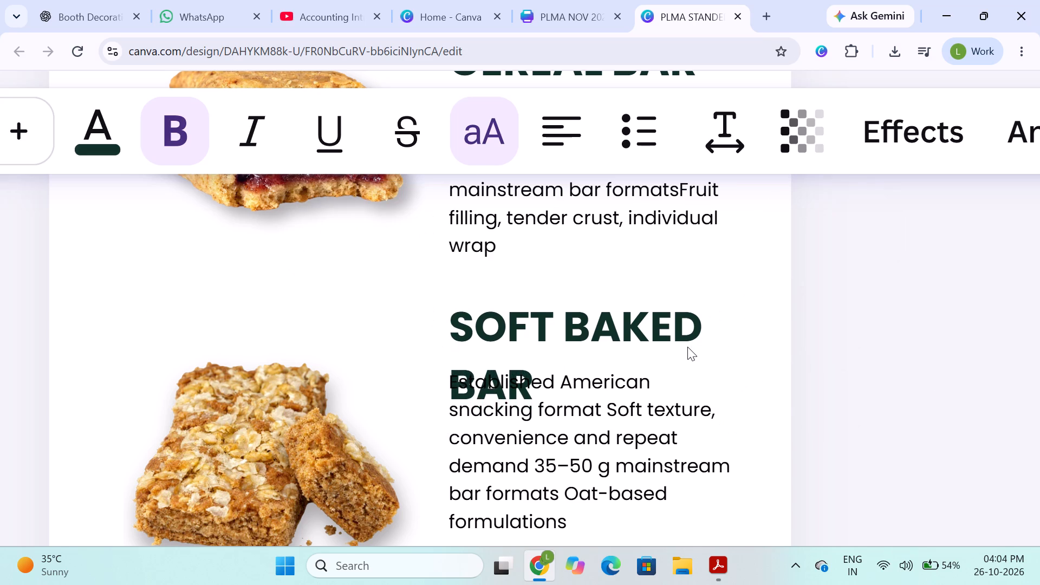
key(Up)
key(Up)
scroll(687, 347, down, 1)
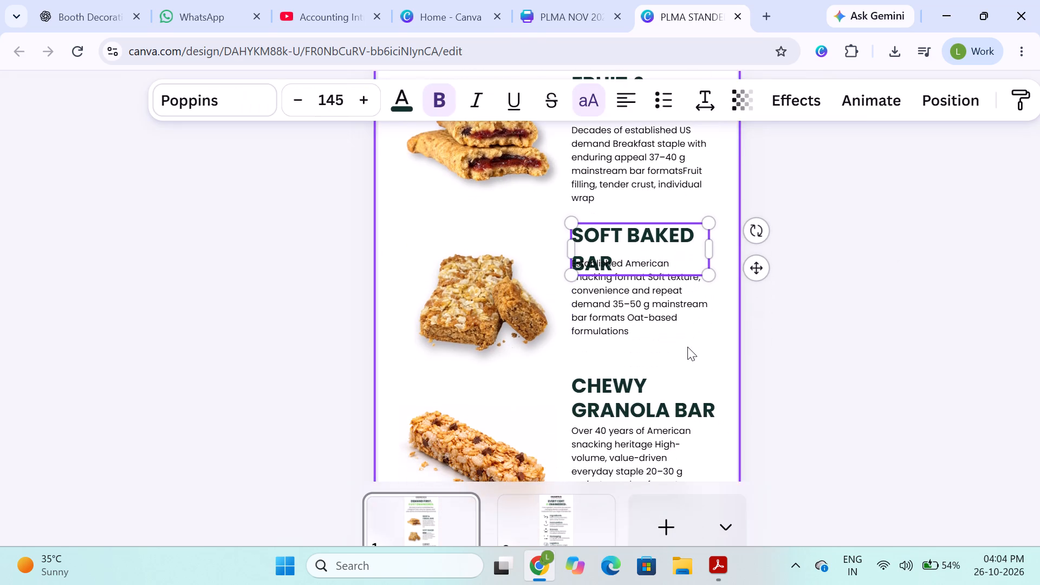
click(832, 341)
Move the Soft Baked Bar description down in small increments to clear the heading's second line.
click(642, 292)
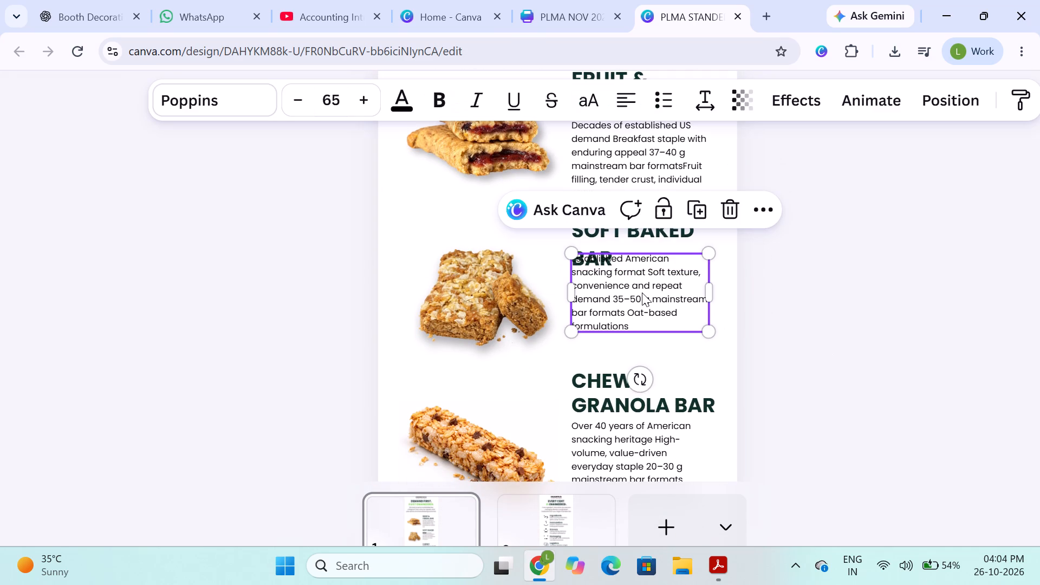
key(Down)
key(Down)
key(Down)
key(Down)
key(Down)
key(Down)
key(Down)
key(Down)
key(Down)
key(Down)
key(Down)
key(Down)
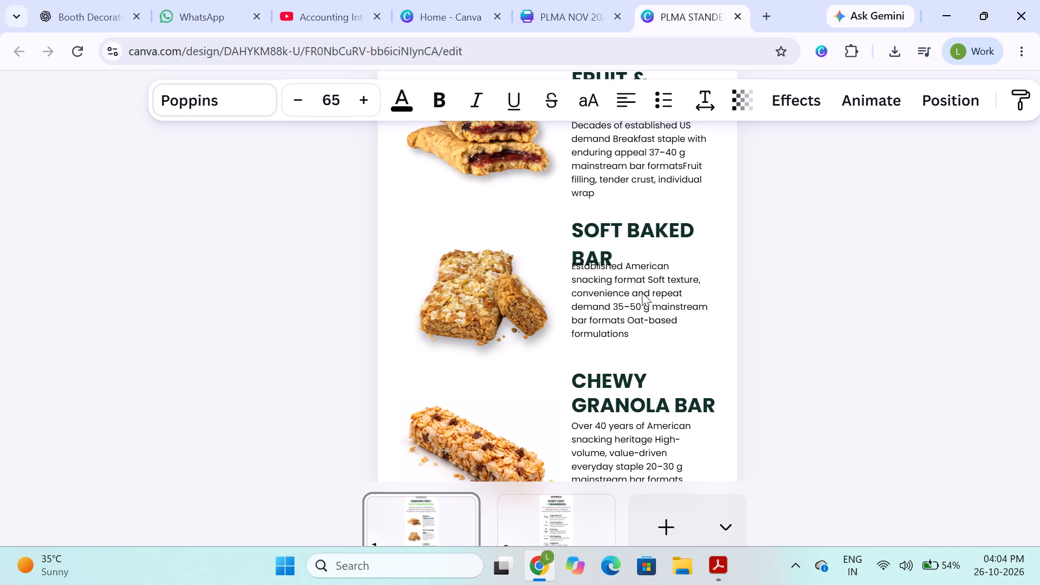
key(Down)
key(Down)
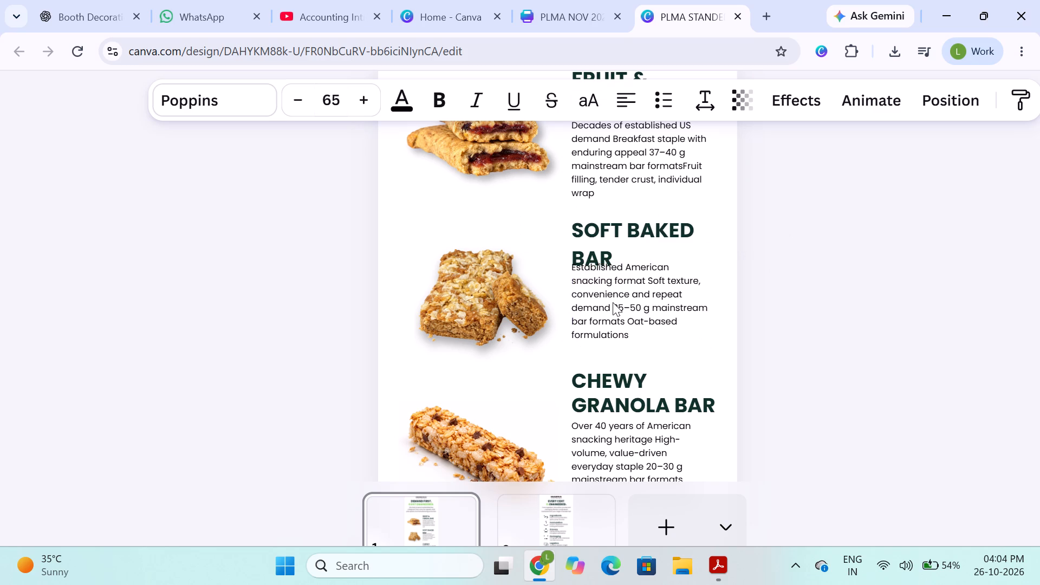
key(Down)
key(Down)
Move the Fruit & Cereal Bar heading, image and description up together, closer to the intro text, making room above the Soft Baked Bar section.
click(592, 242)
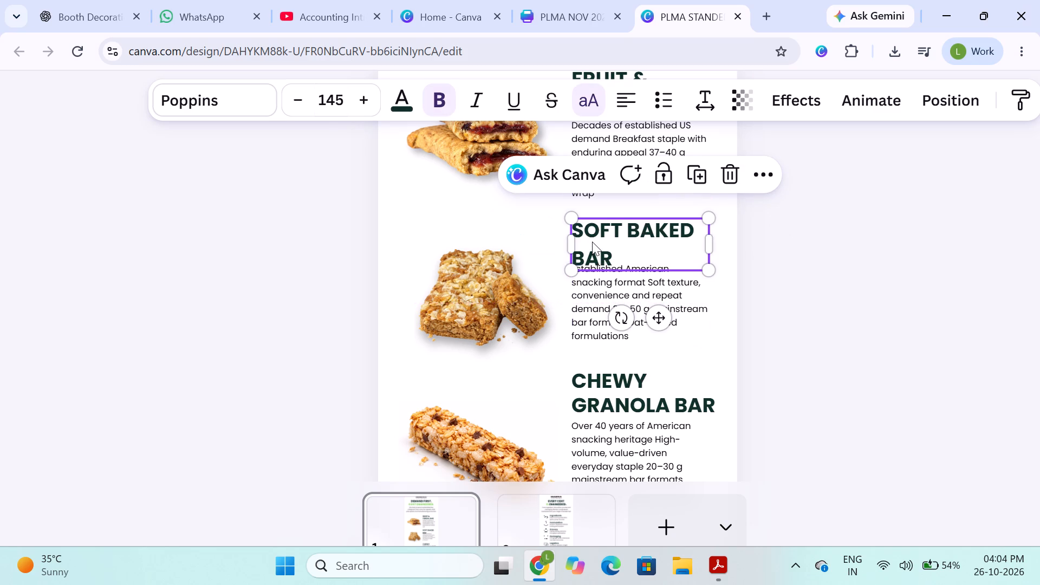
scroll(607, 388, up, 1)
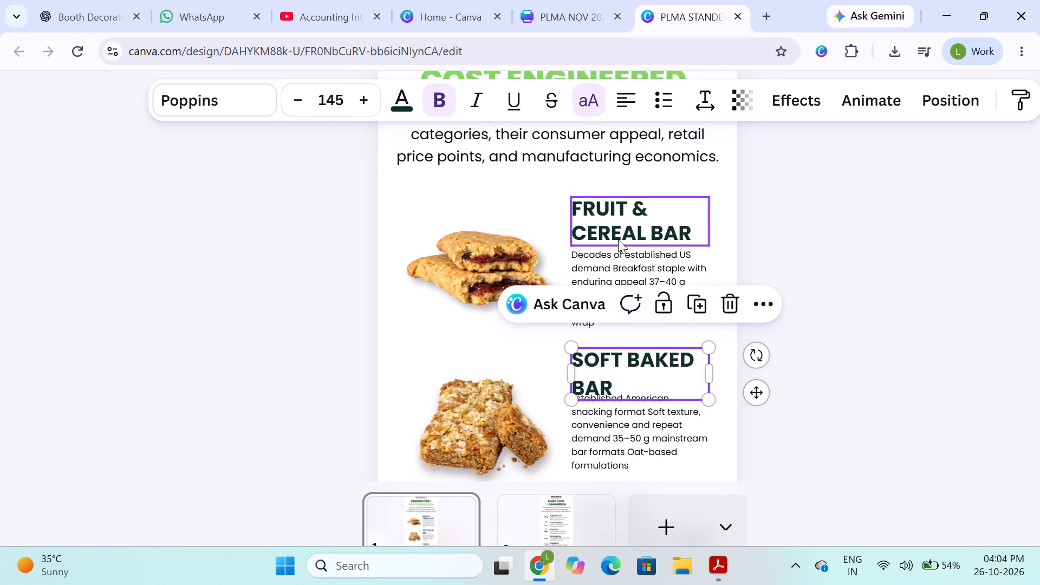
click(610, 232)
shift+click(502, 281)
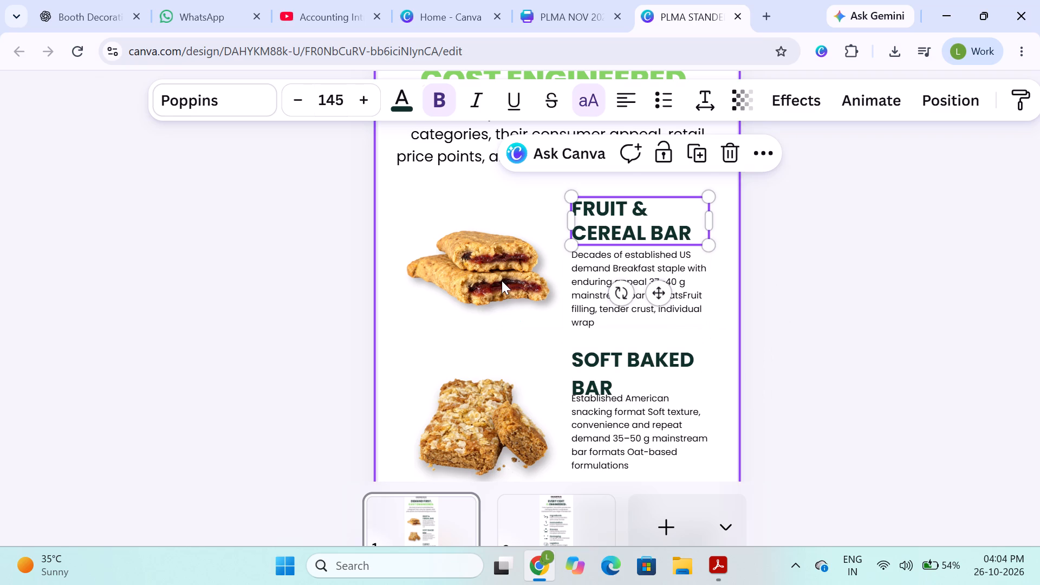
shift+click(615, 279)
key(Up)
key(Up)
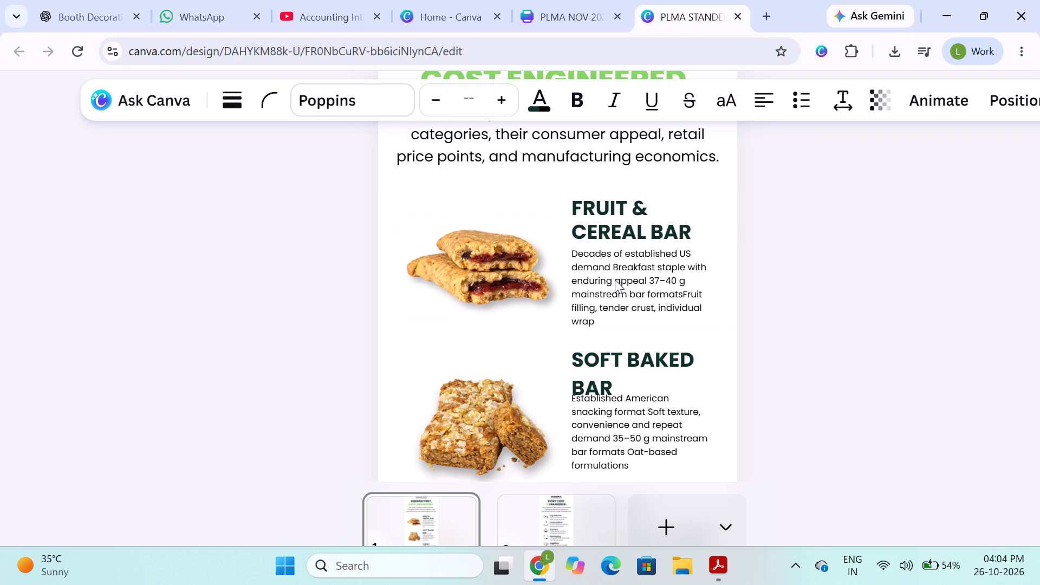
key(Up)
key(Up)
key(Up)
key(Up)
key(Up)
key(Up)
key(Up)
key(Up)
key(Up)
key(Up)
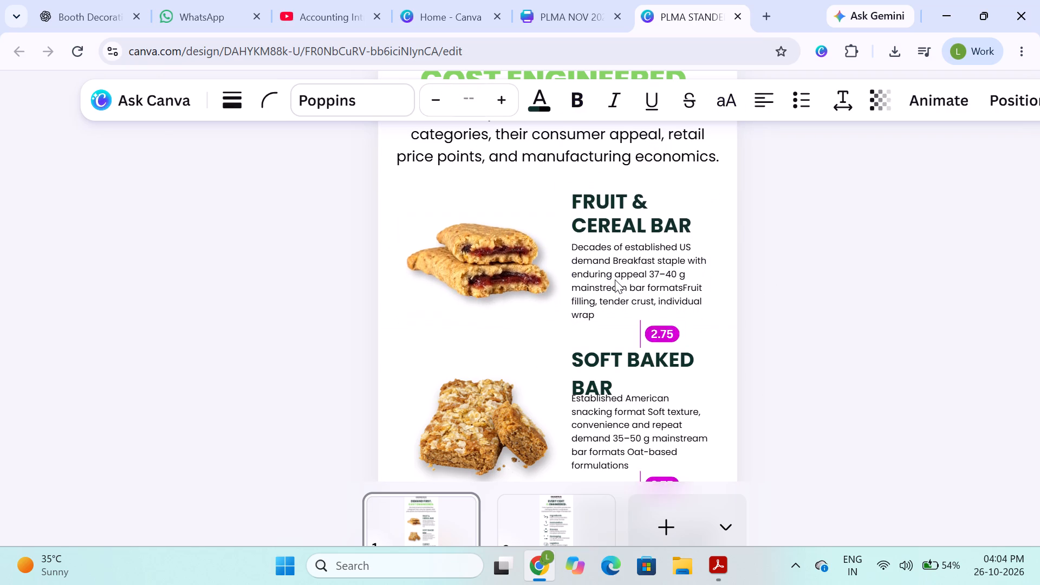
key(Up)
key(Up)
key(Up)
key(Up)
key(Up)
key(Up)
key(Up)
key(Up)
key(Up)
key(Up)
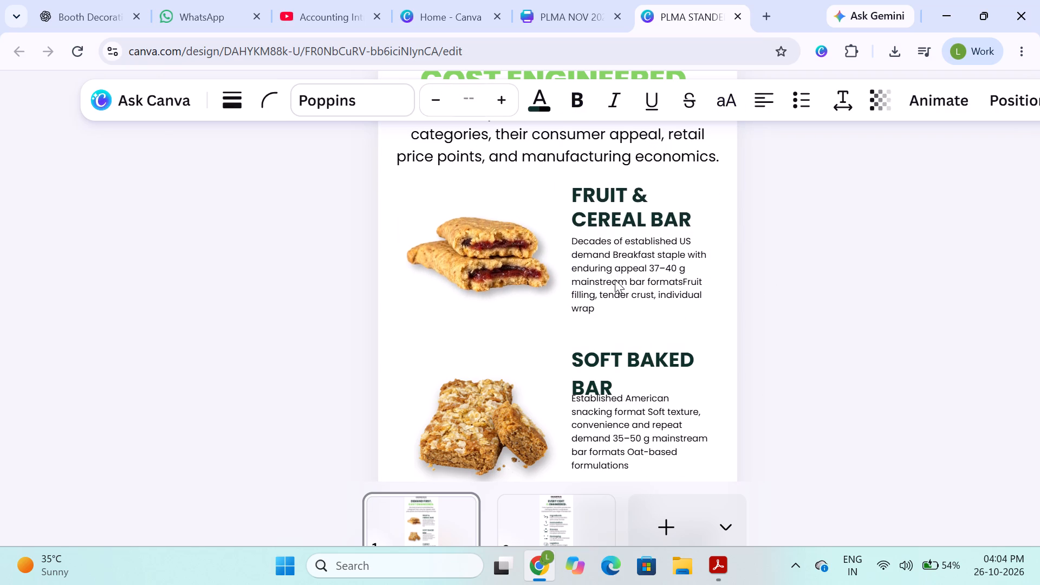
key(Up)
key(Up)
key(Up)
click(833, 296)
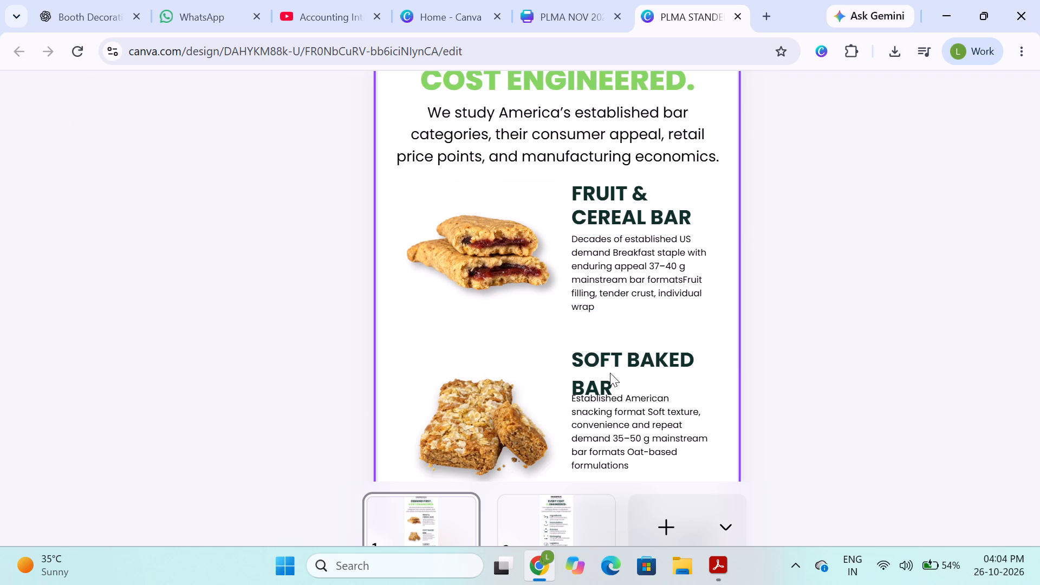
Nudge the soft baked bar image up in line with its heading and description.
click(467, 421)
key(Up)
key(Up)
key(Up)
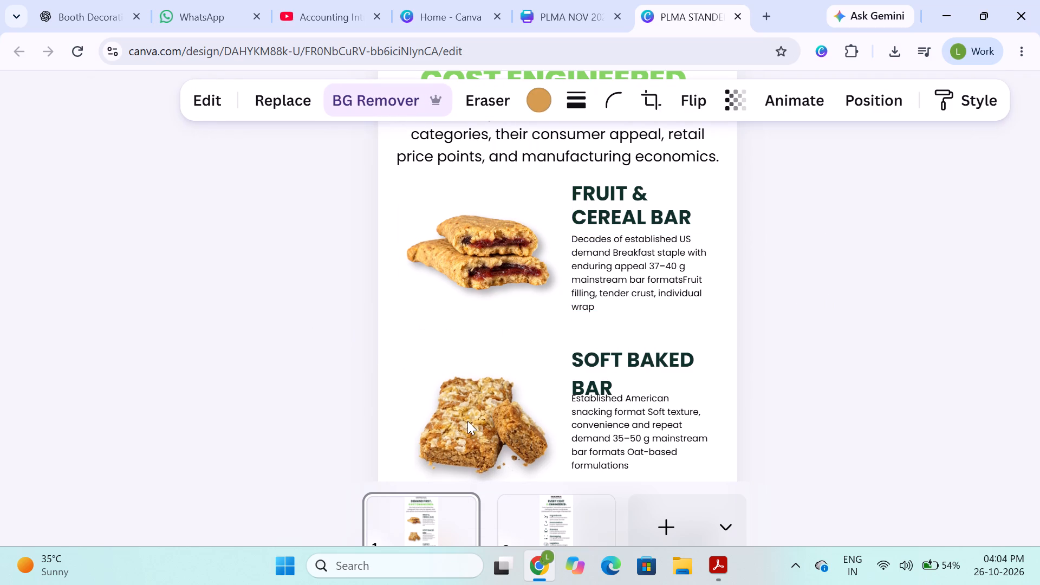
key(Up)
key(Up)
key(Up)
key(Up)
key(Up)
key(Up)
key(Up)
Nudge the two-line "Soft Baked Bar" heading up in small increments, away from its description.
click(616, 375)
key(Up)
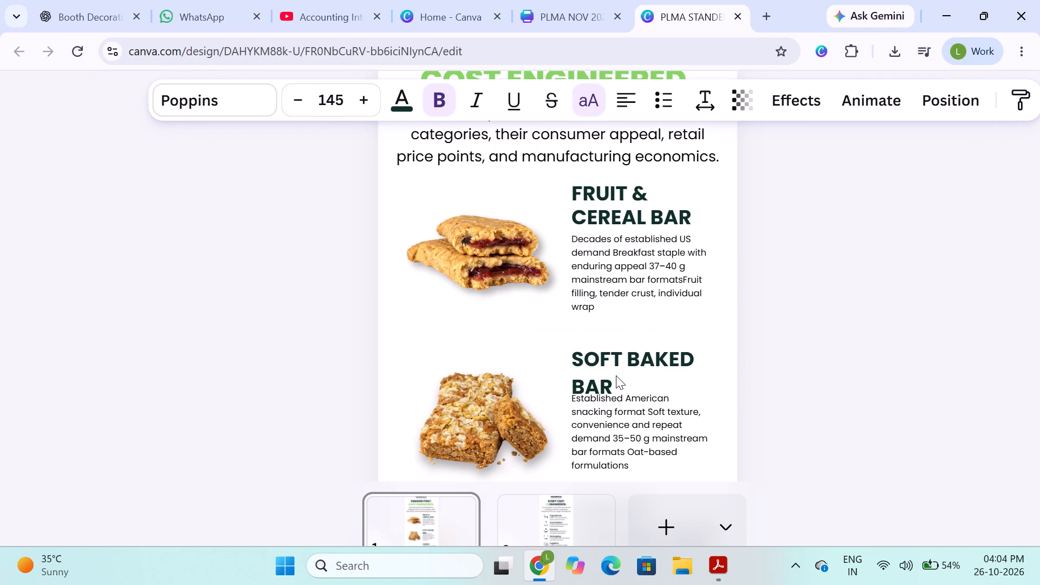
key(Up)
key(Up)
key(Up)
key(Up)
key(Up)
Nudge the Soft Baked Bar description down slightly to open a gap below the heading's second line.
click(612, 435)
key(Down)
key(Down)
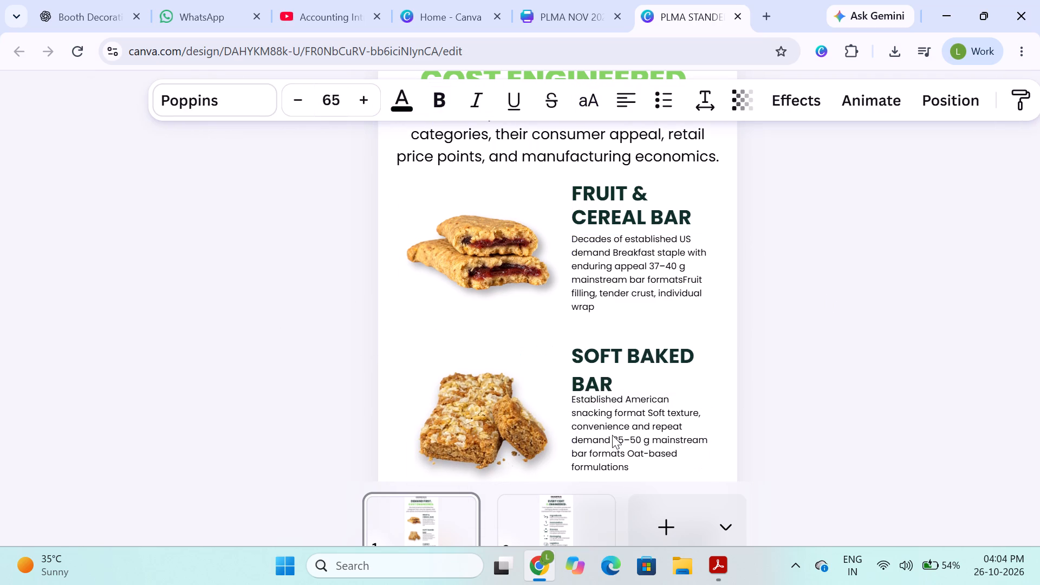
key(Down)
key(Down)
Move the Chewy Granola Bar image, heading and description down together, widening the gap below the Soft Baked Bar section.
scroll(612, 435, down, 1)
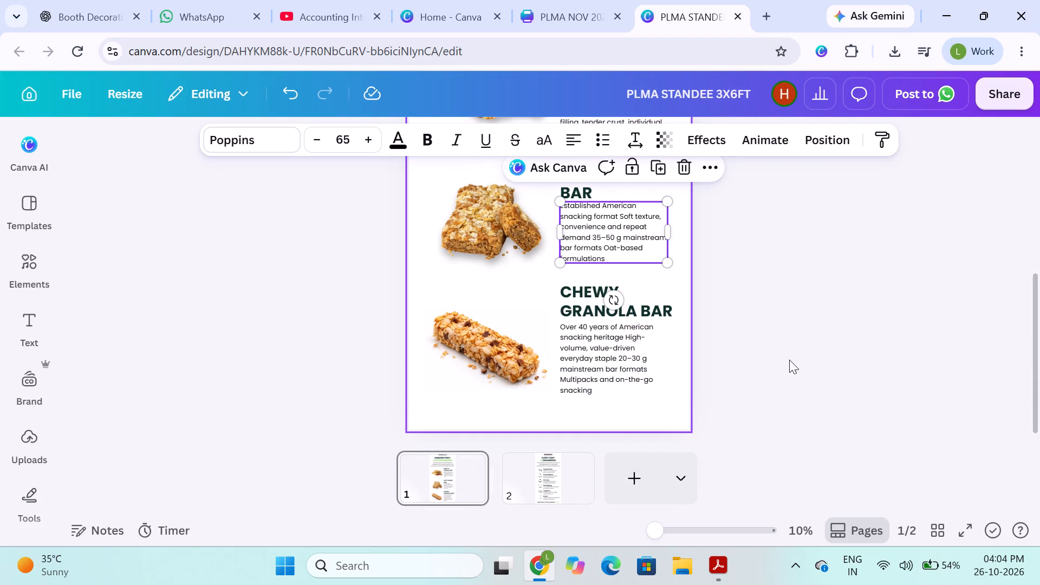
click(810, 337)
click(454, 376)
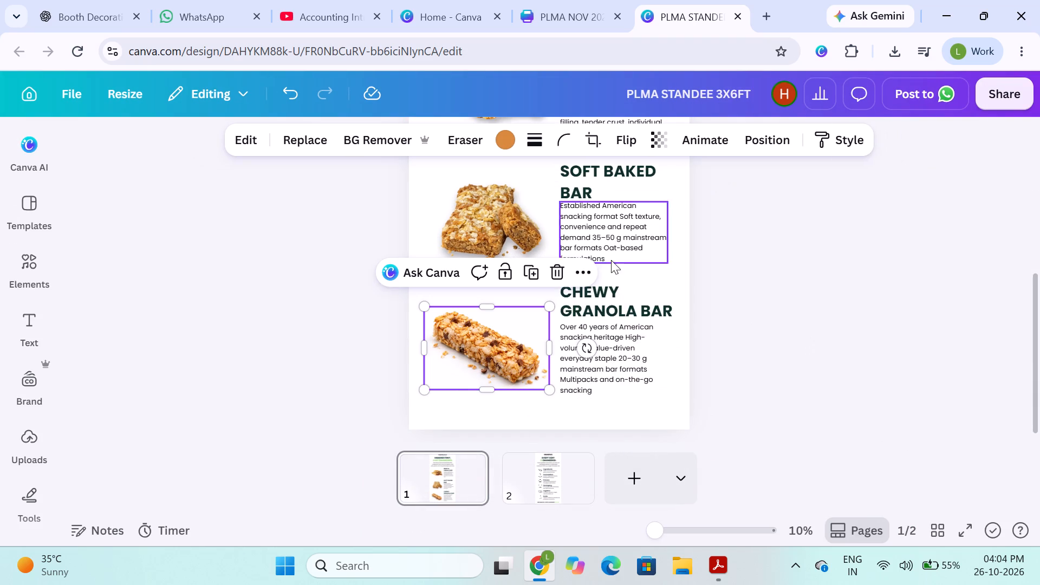
shift+click(602, 297)
shift+click(604, 341)
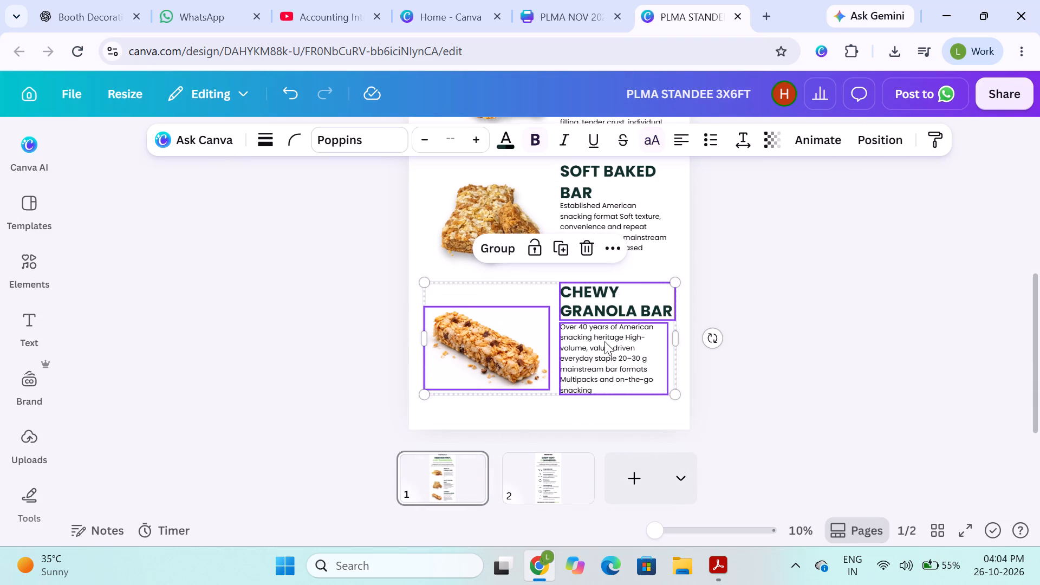
key(Down)
key(Down)
key(Down)
key(Down)
key(Down)
key(Down)
key(Down)
key(Down)
key(Down)
key(Down)
key(Down)
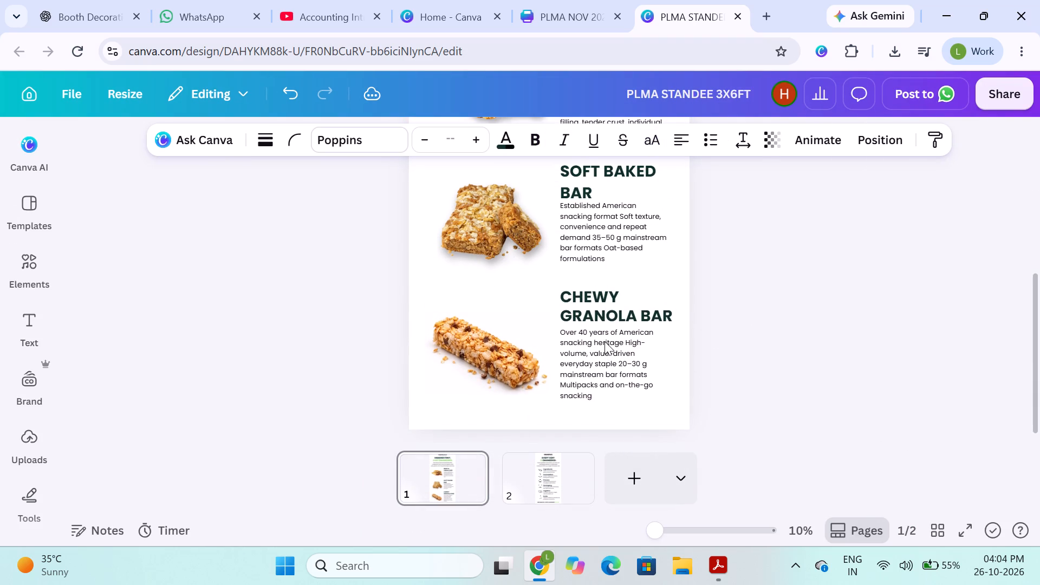
key(Down)
key(Down)
key(Down)
key(Down)
click(811, 348)
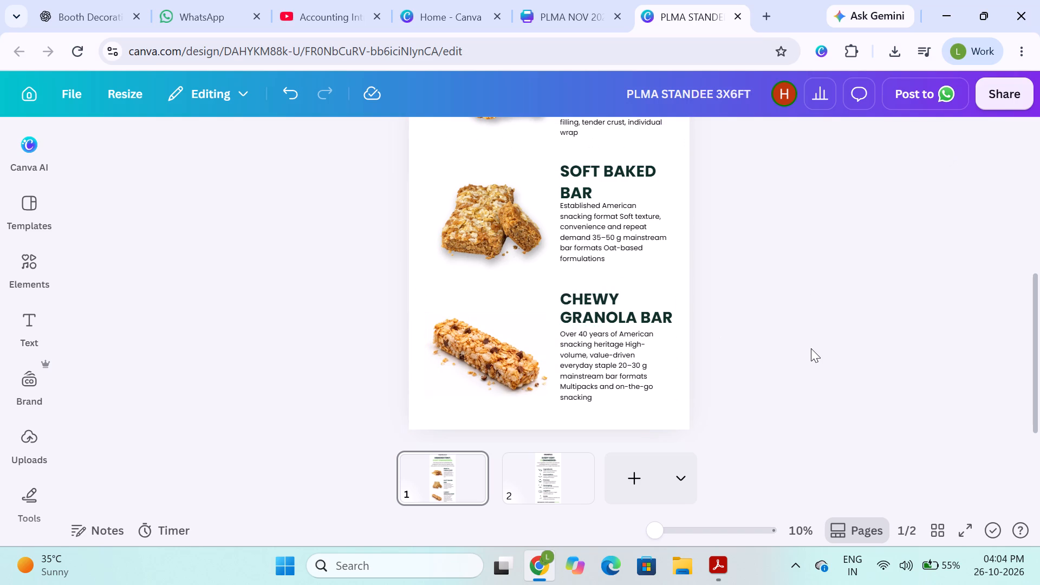
Move the Soft Baked Bar description a little farther down from its heading.
scroll(811, 348, up, 1)
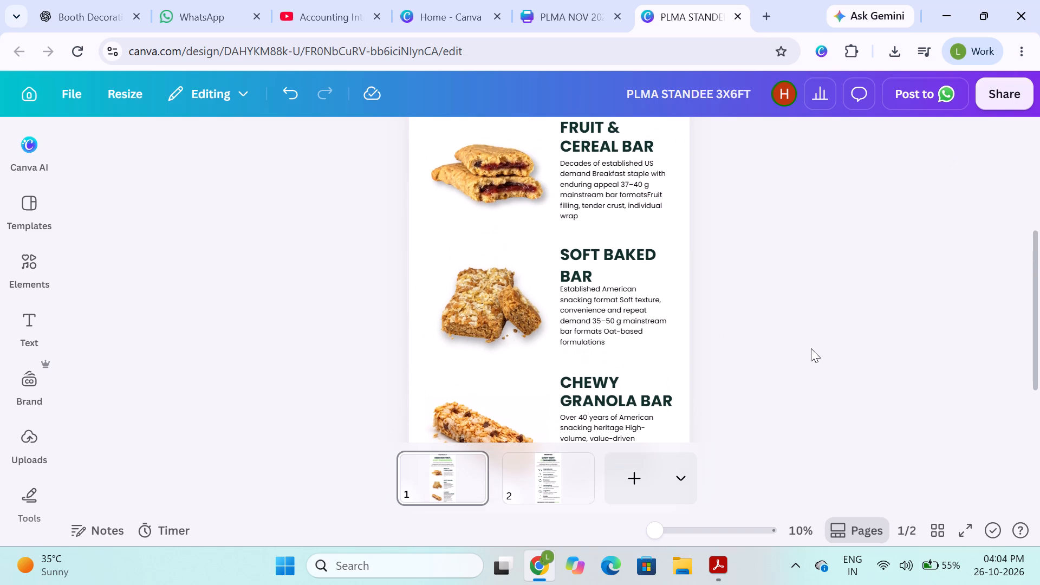
scroll(838, 258, up, 1)
scroll(838, 258, down, 1)
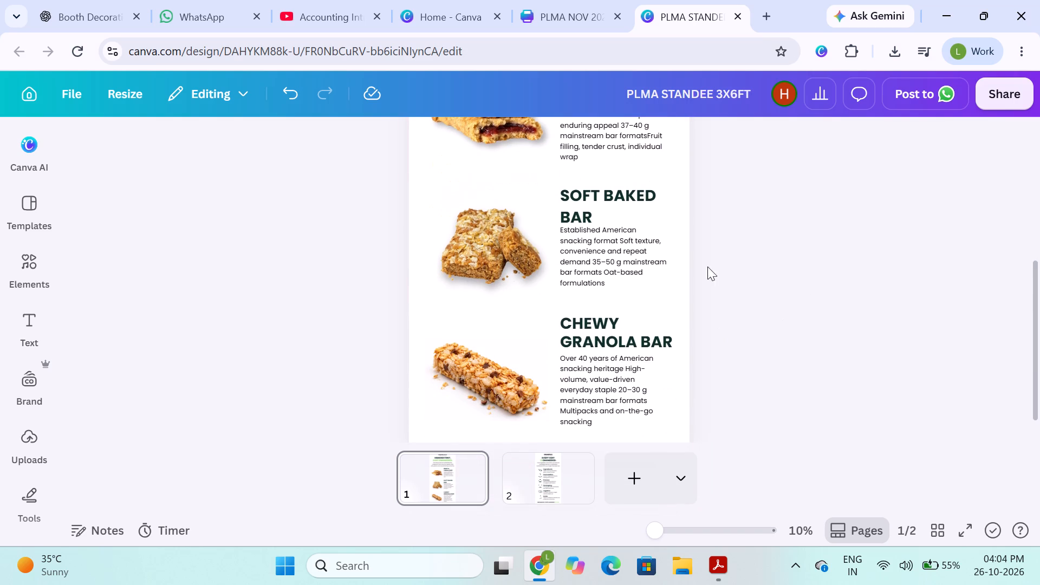
click(604, 258)
key(Down)
key(Down)
key(Down)
key(Down)
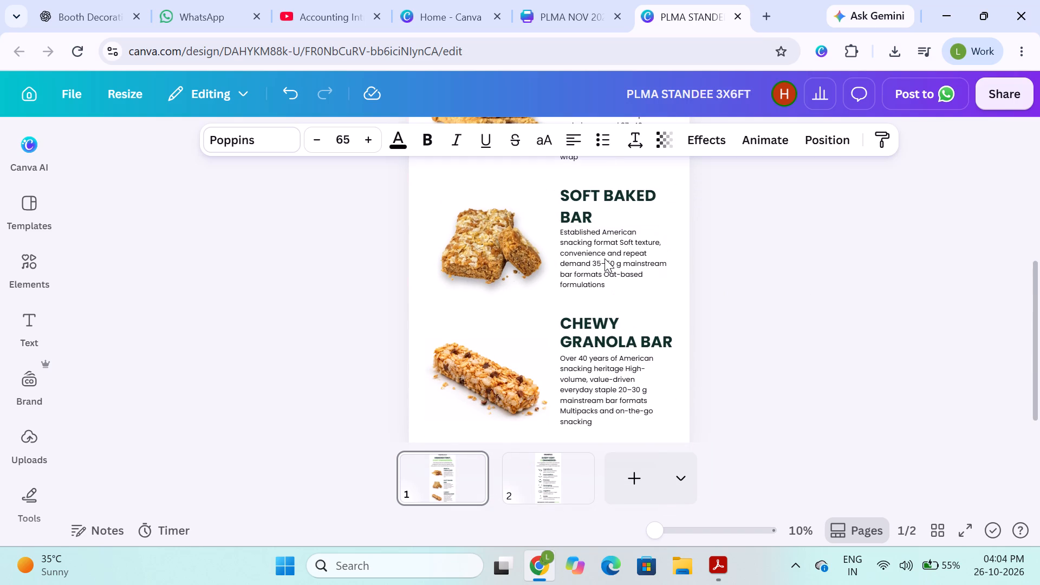
key(Down)
key(Down)
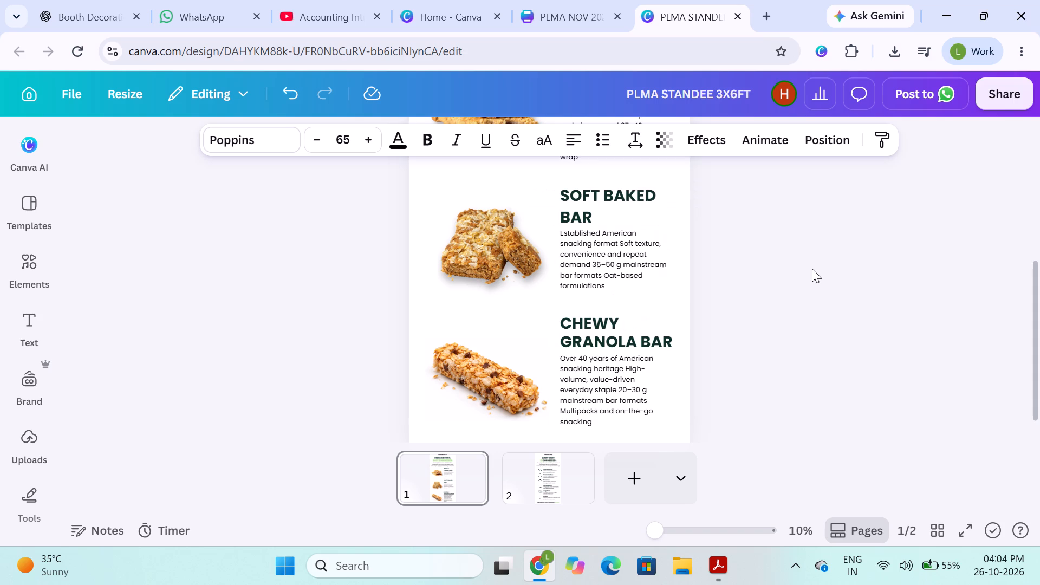
click(812, 269)
Nudge the soft baked bar image up until it is evenly spaced between the cereal bar and granola bar images.
scroll(812, 269, up, 1)
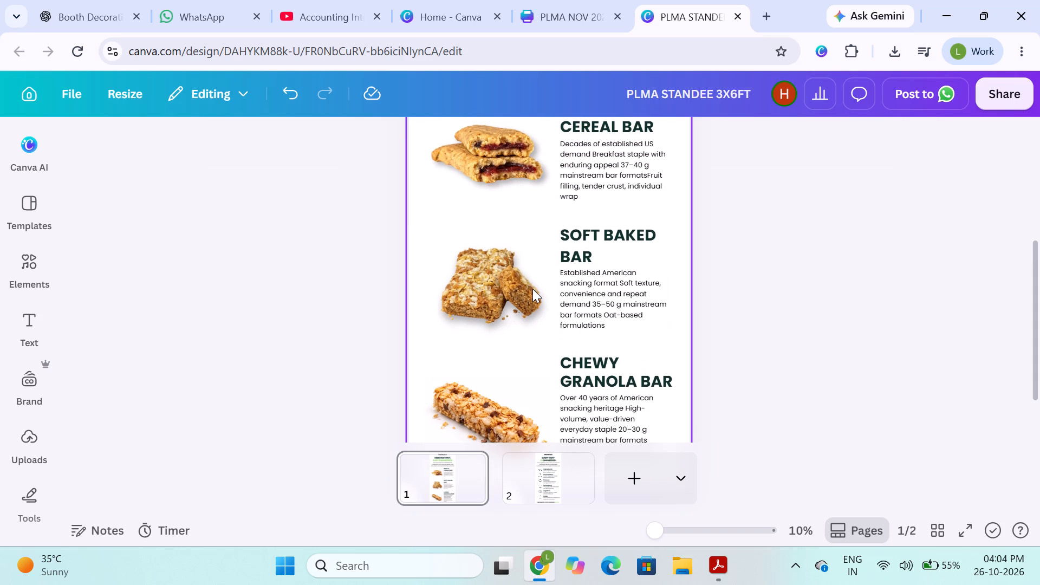
click(532, 289)
key(Up)
key(Up)
key(Up)
key(Left)
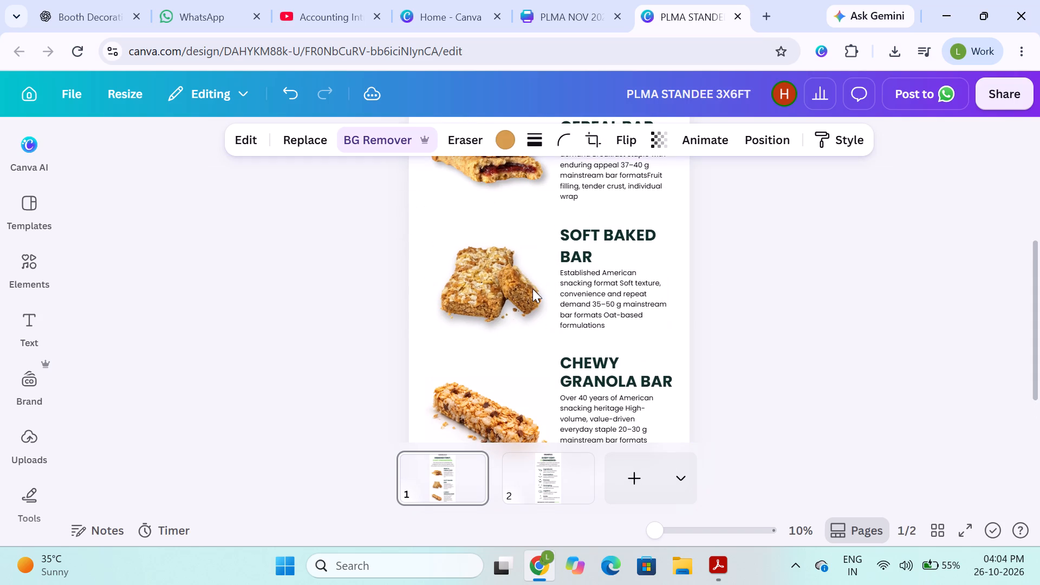
key(Right)
key(Up)
key(Up)
key(Up)
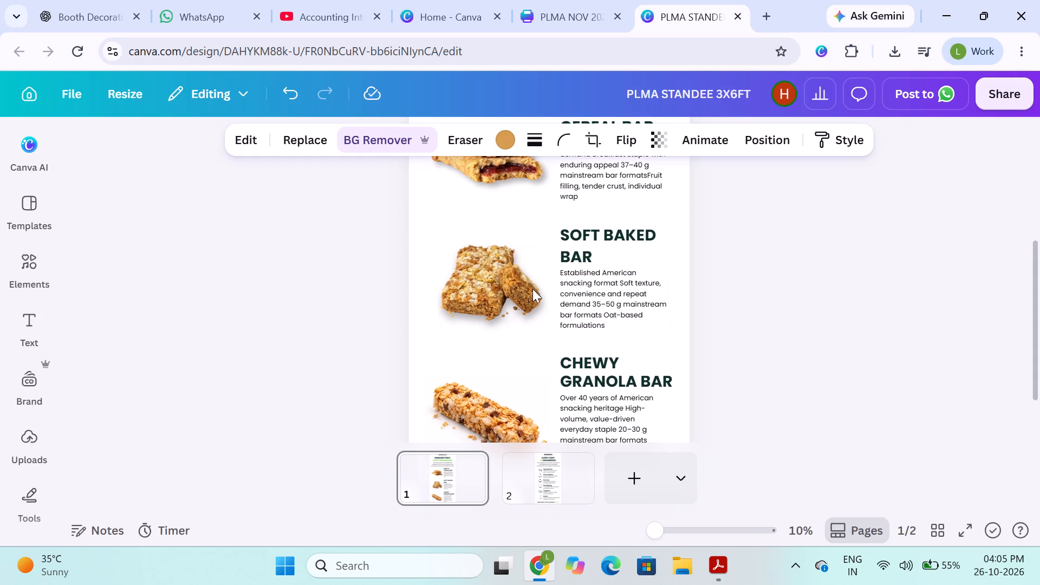
key(Up)
key(Up)
key(Up)
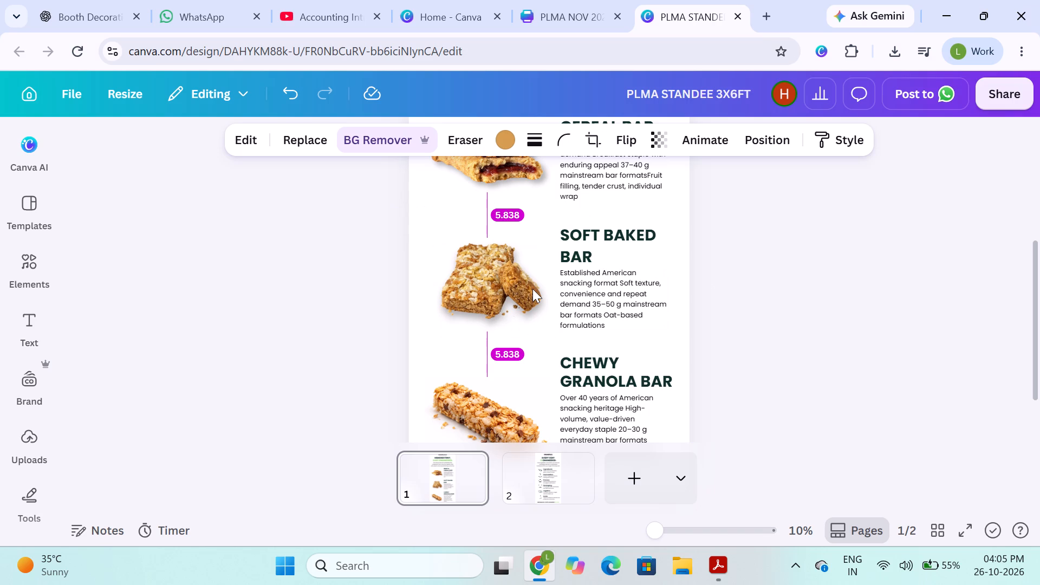
click(805, 288)
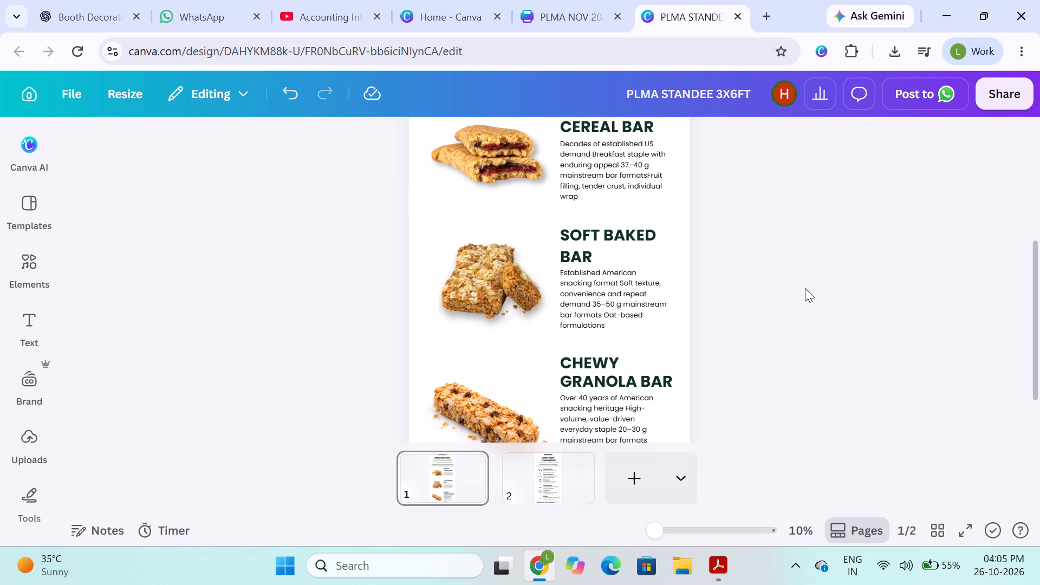
click(496, 302)
key(Down)
key(Up)
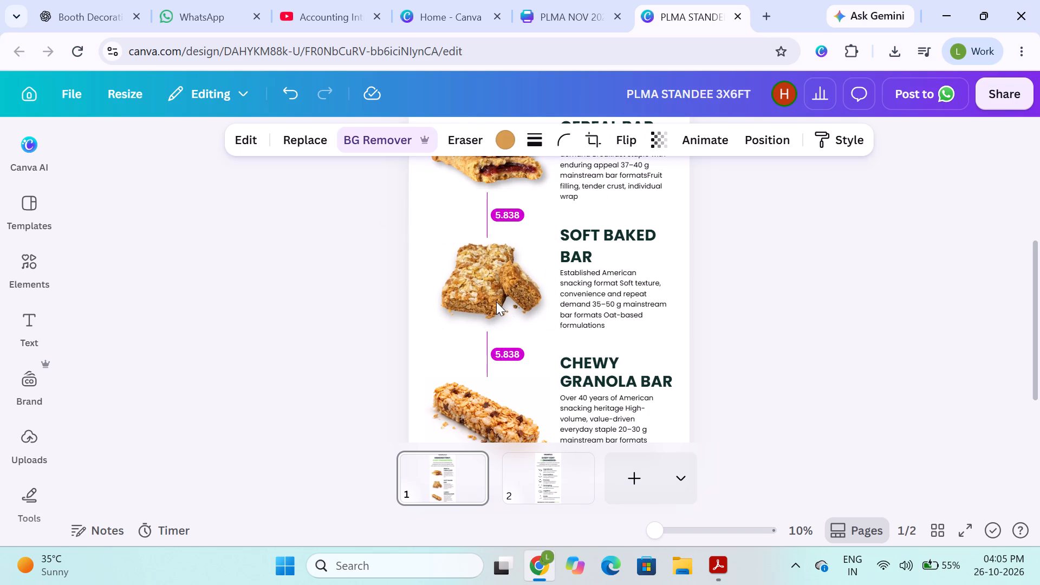
Fine-tune the Soft Baked Bar description's vertical position, leaving it slightly lower beneath its heading.
click(607, 300)
key(Down)
key(Down)
key(Down)
key(Down)
key(Down)
key(Down)
key(Down)
key(Down)
key(Down)
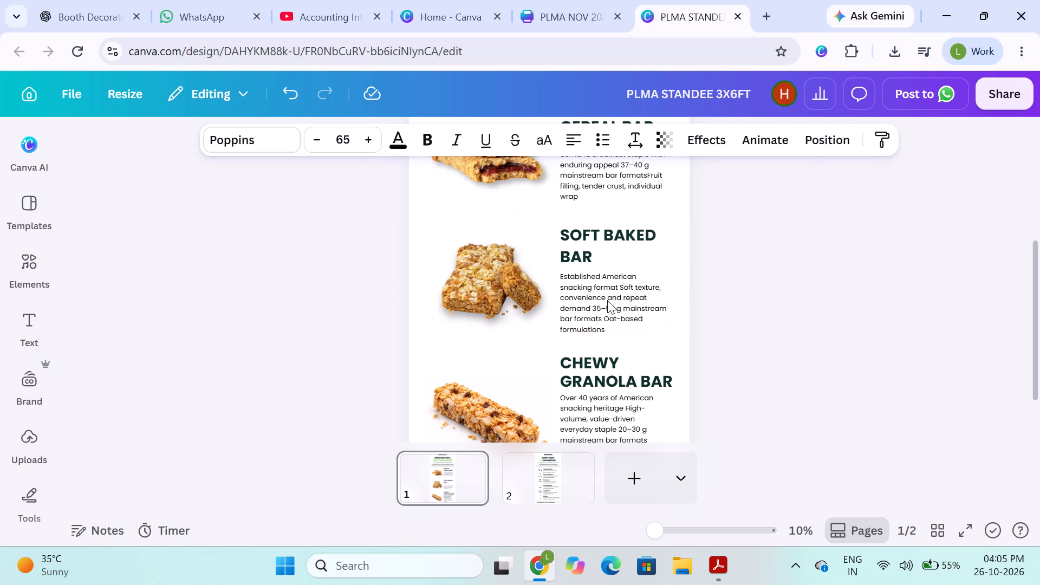
key(Up)
key(Up)
key(Up)
key(Up)
key(Up)
key(Up)
key(Down)
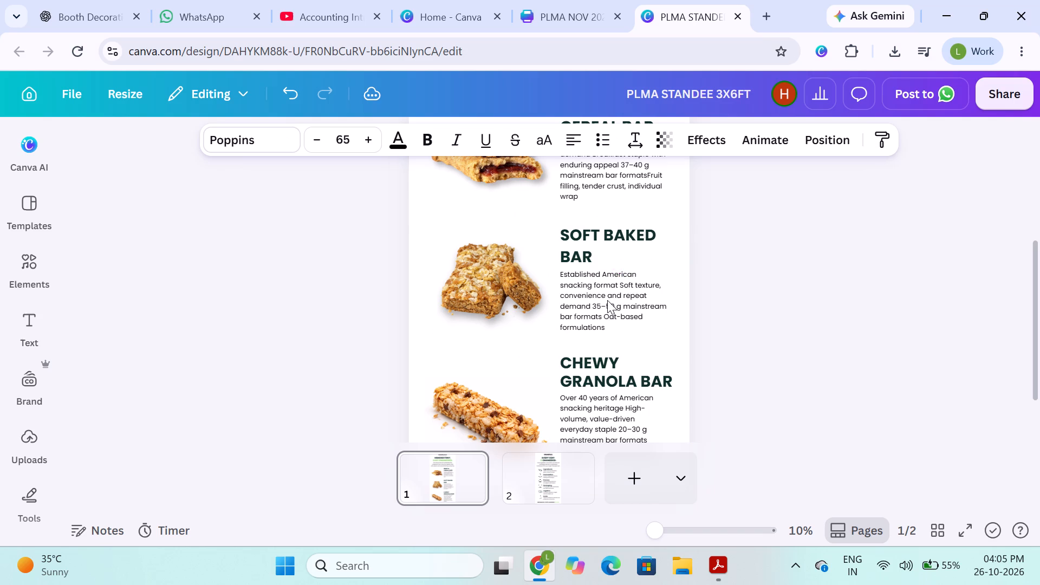
Compare the Soft Baked Bar and Chewy Granola Bar headings' text formatting and check the Soft Baked Bar heading's size and position settings.
click(574, 388)
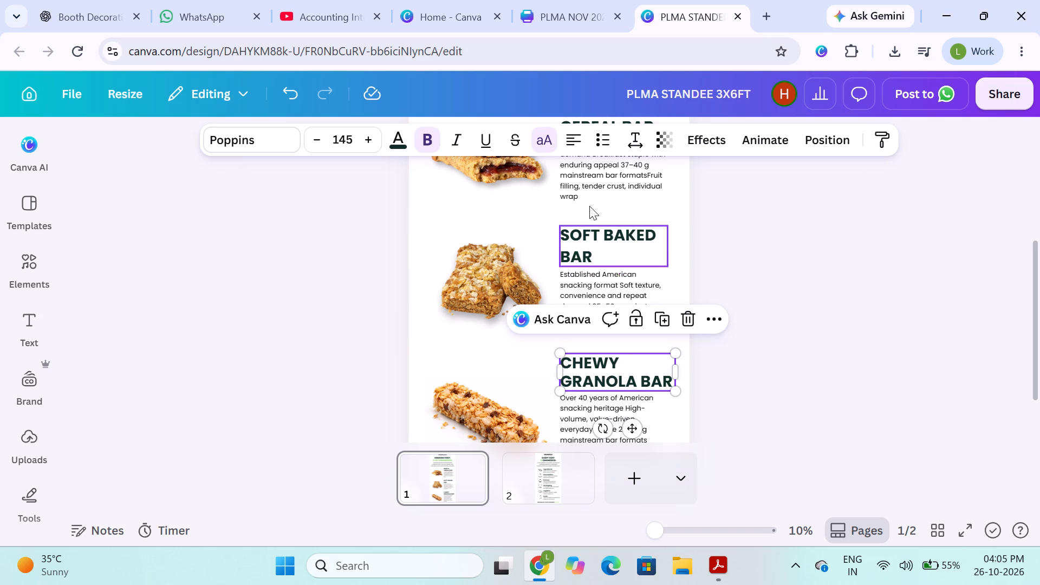
click(578, 252)
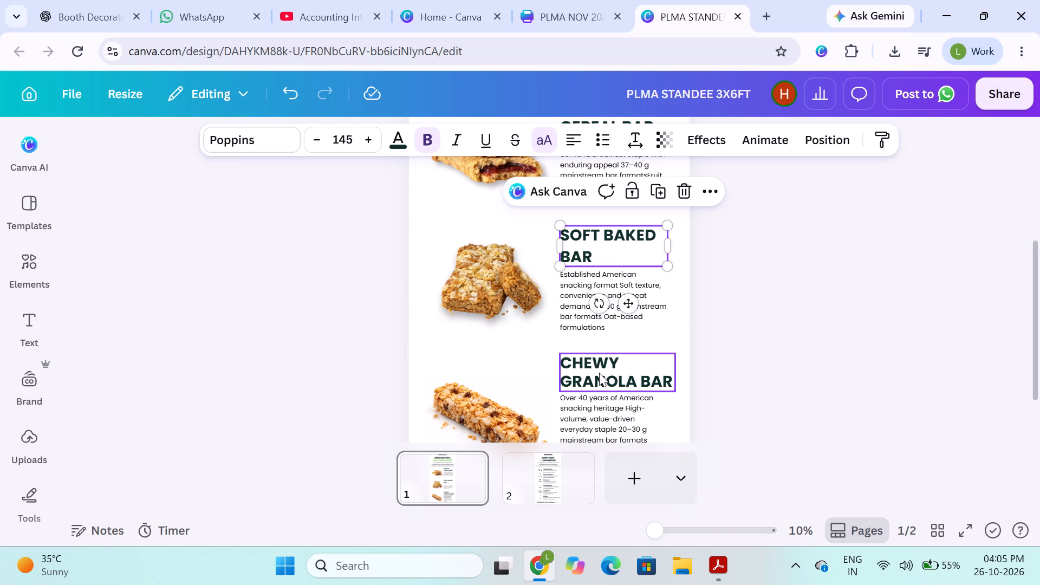
click(599, 373)
click(583, 277)
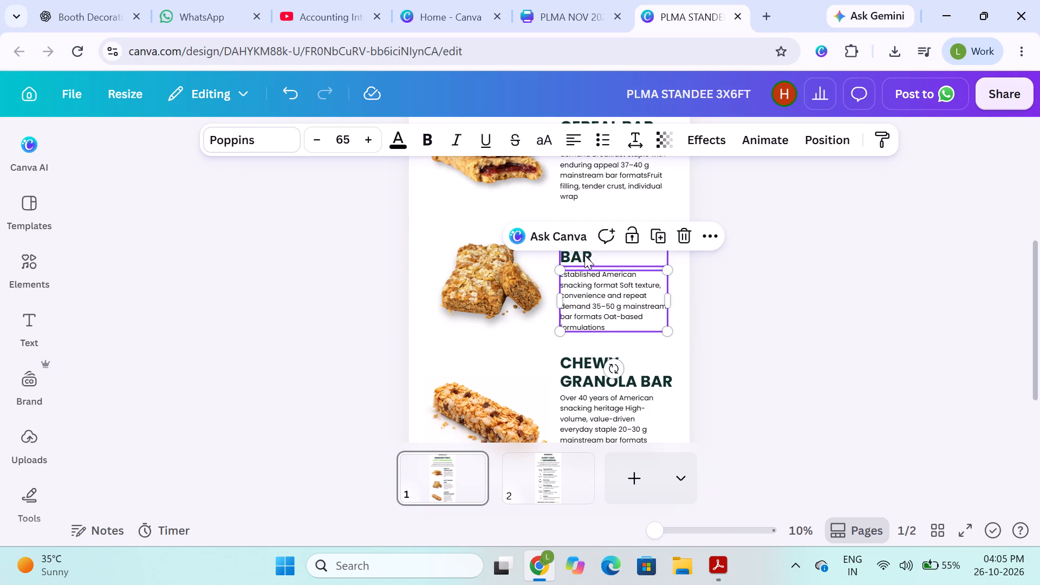
click(585, 255)
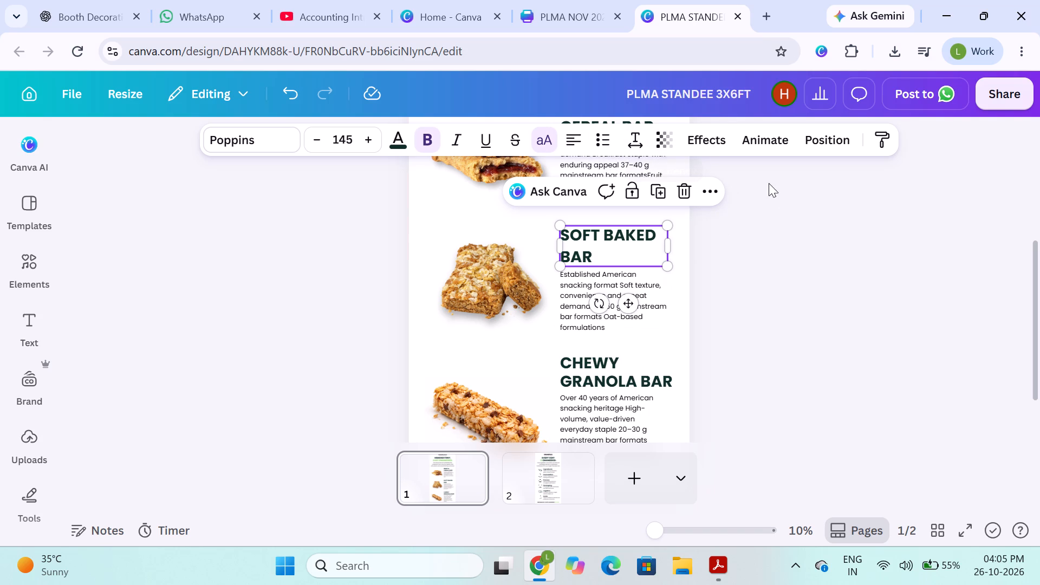
click(738, 289)
click(568, 228)
click(818, 138)
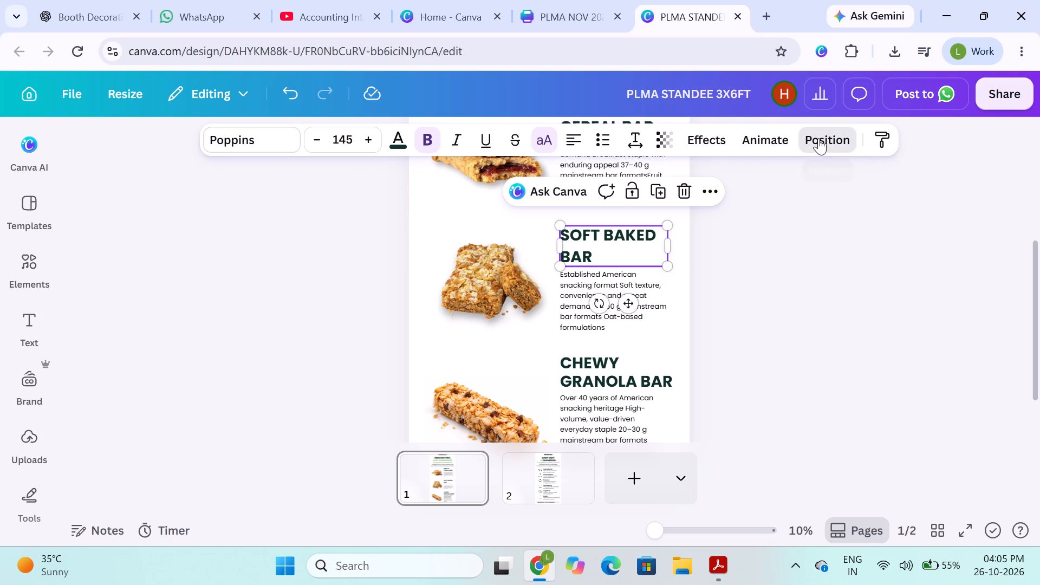
scroll(240, 368, down, 4)
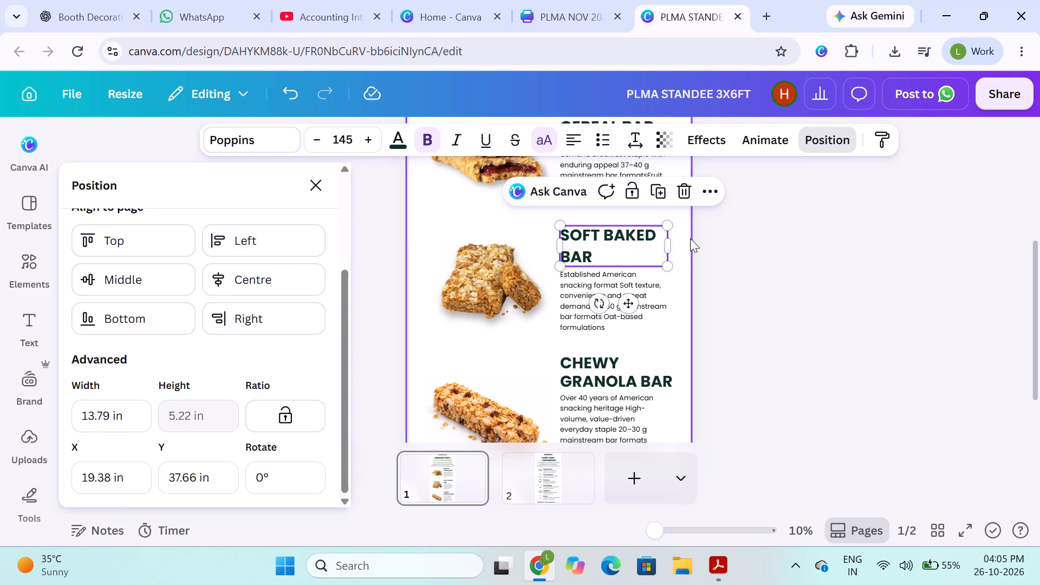
click(759, 232)
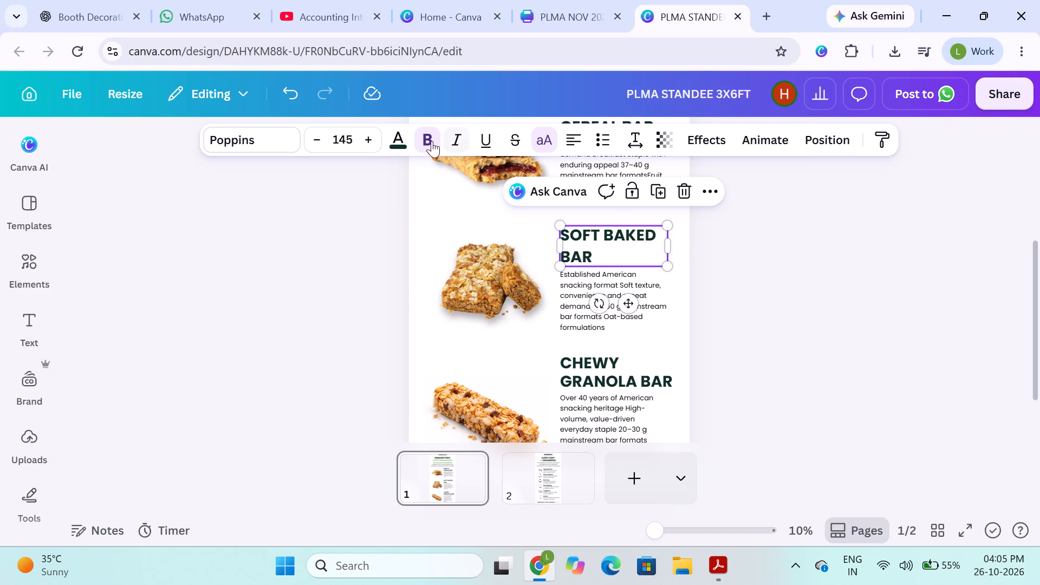
click(815, 188)
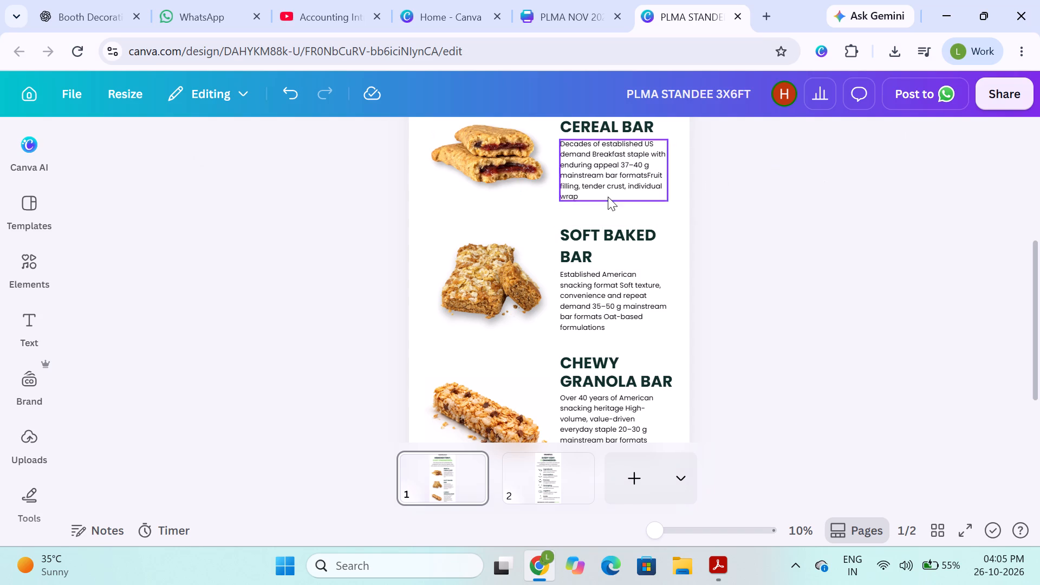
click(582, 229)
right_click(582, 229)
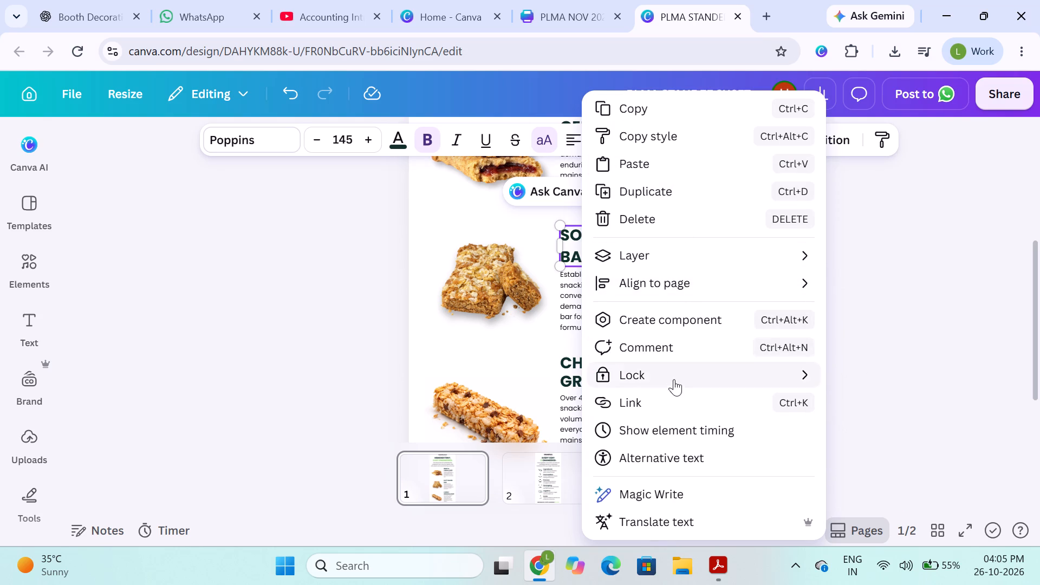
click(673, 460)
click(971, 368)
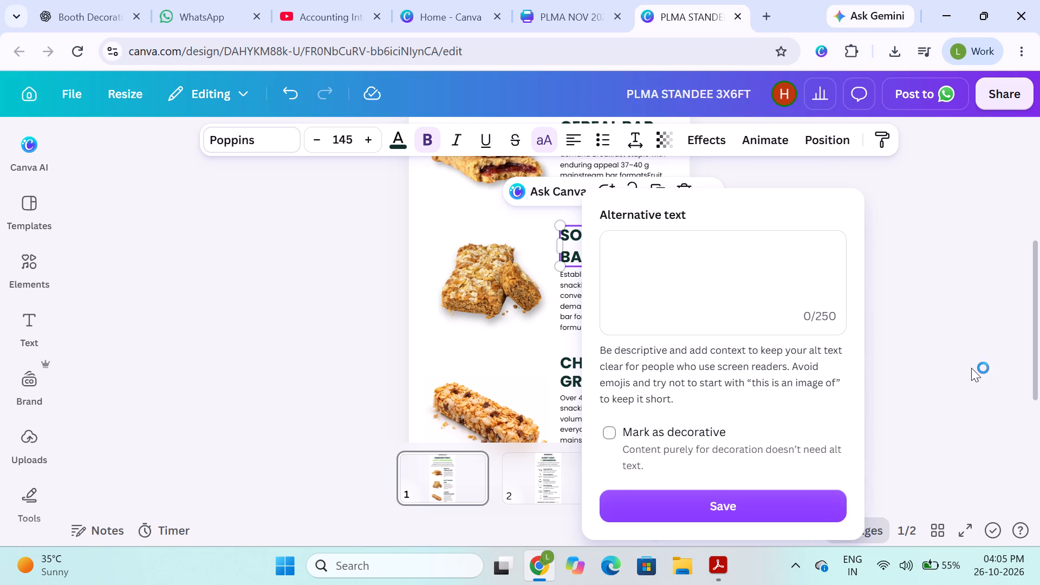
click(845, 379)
Copy the full Soft Baked Bar heading text and clear it from its text box.
scroll(845, 379, down, 1)
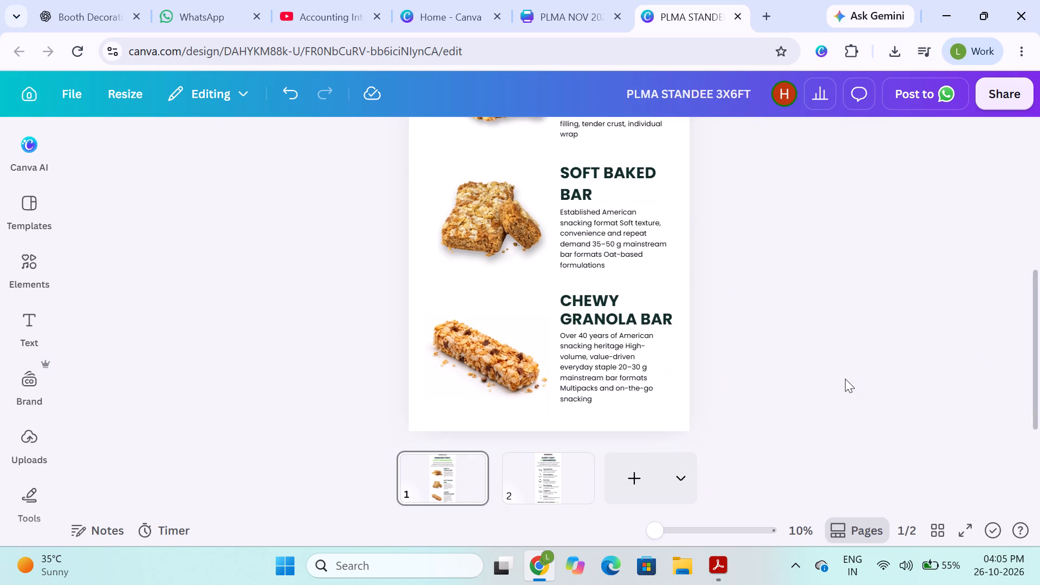
scroll(845, 379, down, 1)
scroll(845, 379, up, 3)
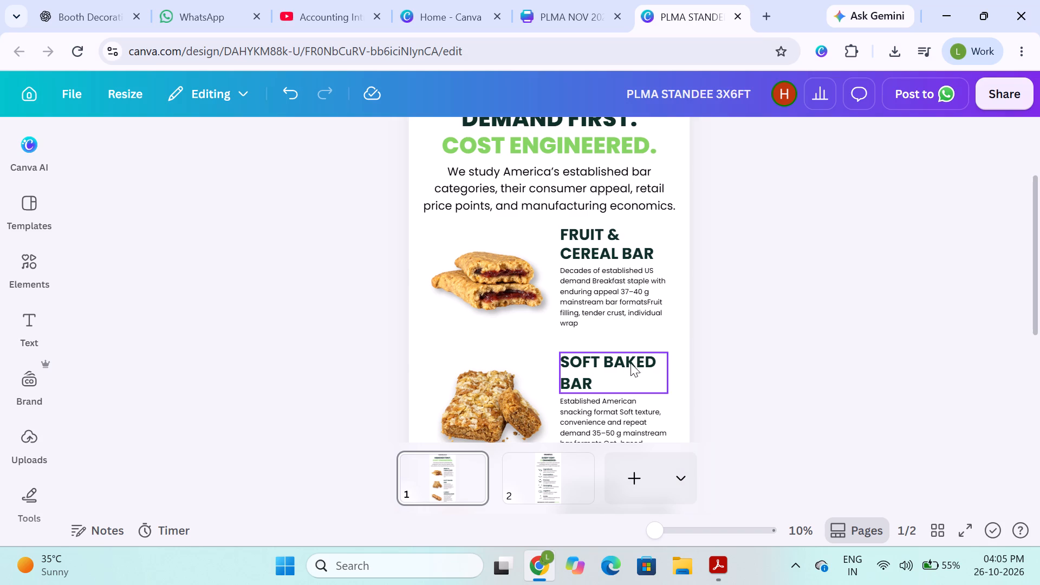
click(626, 361)
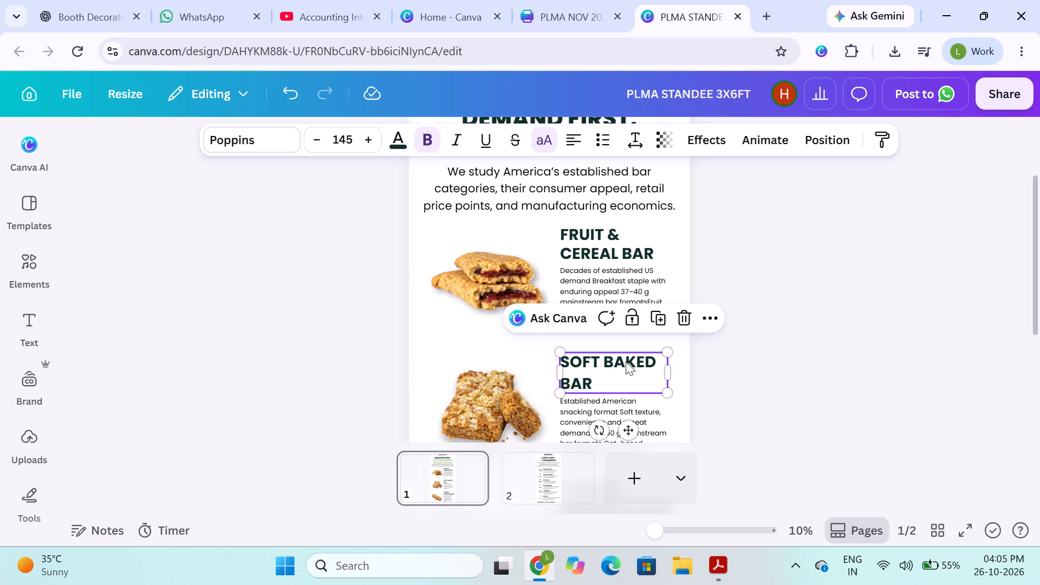
double_click(626, 361)
triple_click(626, 361)
click(626, 361)
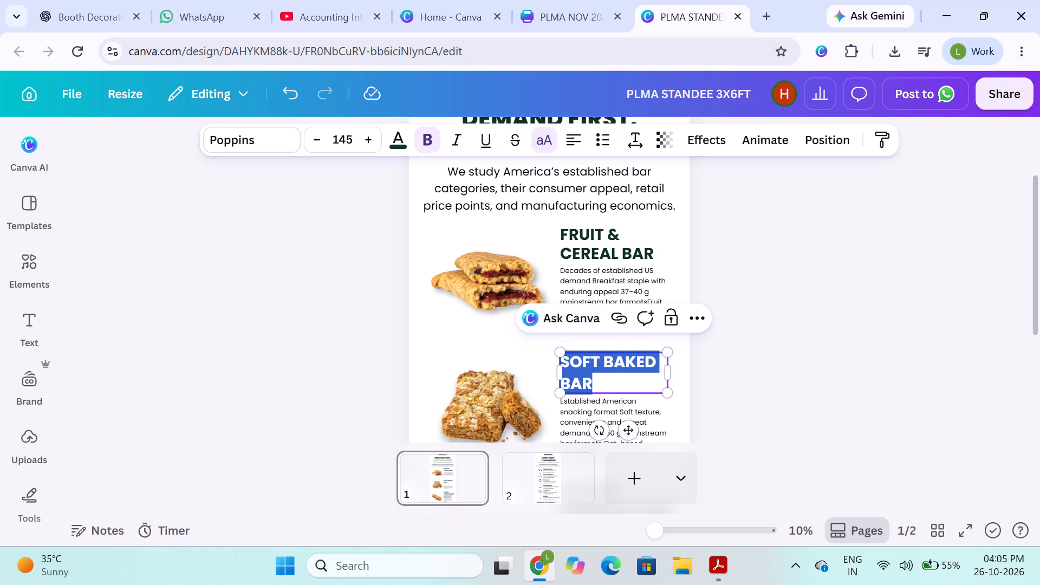
key(ctrl+c)
key(BackSpace)
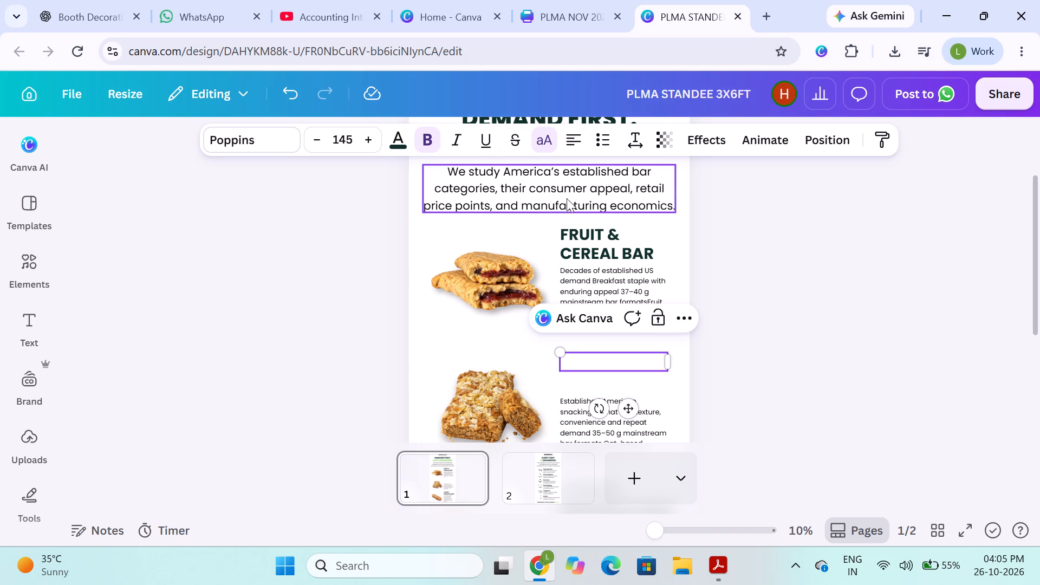
Duplicate the Fruit & Cereal Bar heading and place the copy above the soft baked bar description, left-aligned with the original heading.
click(581, 246)
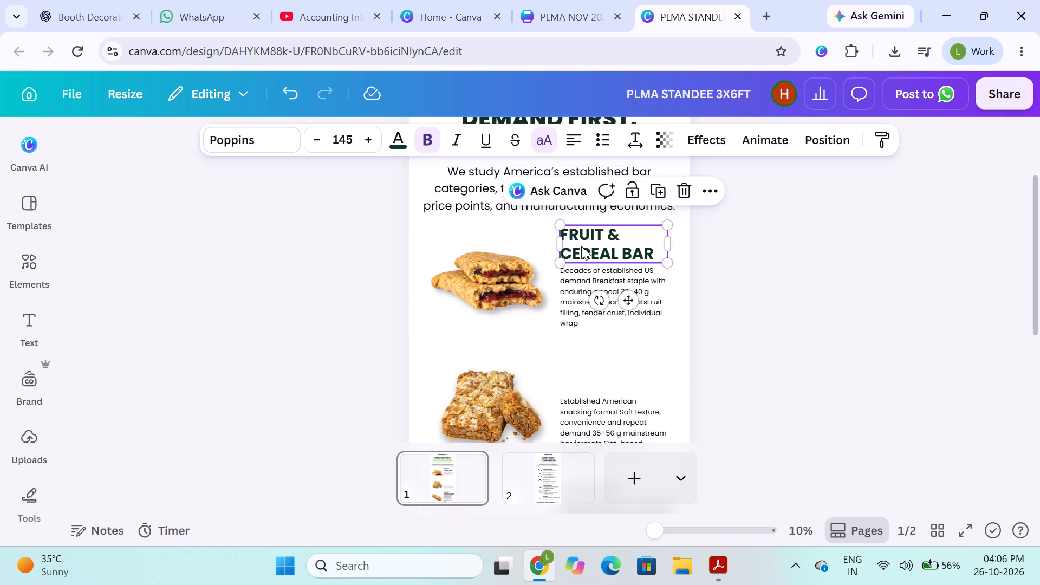
key(ctrl+d)
drag(596, 250, 591, 314)
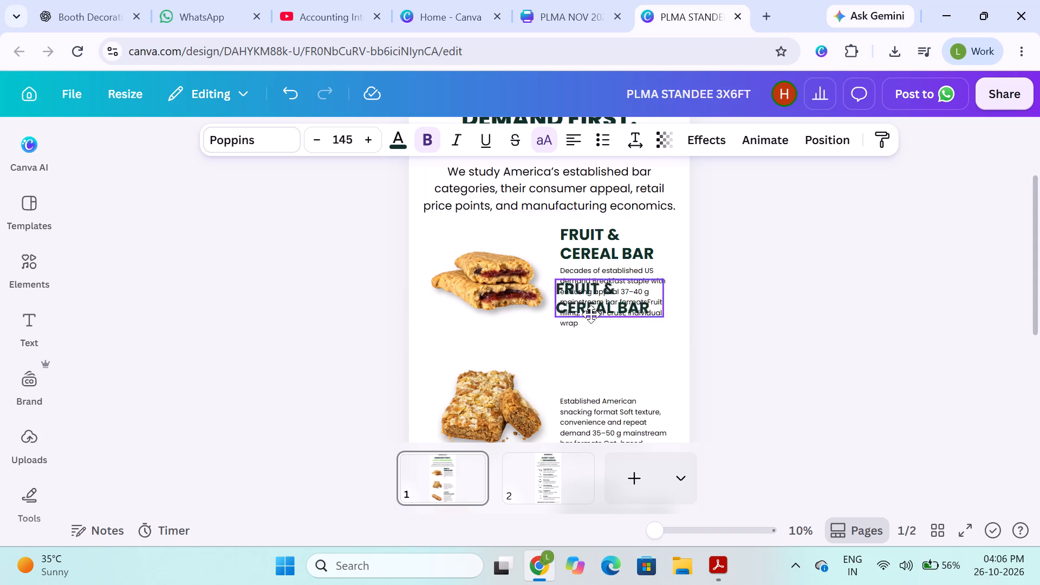
drag(591, 314, 594, 373)
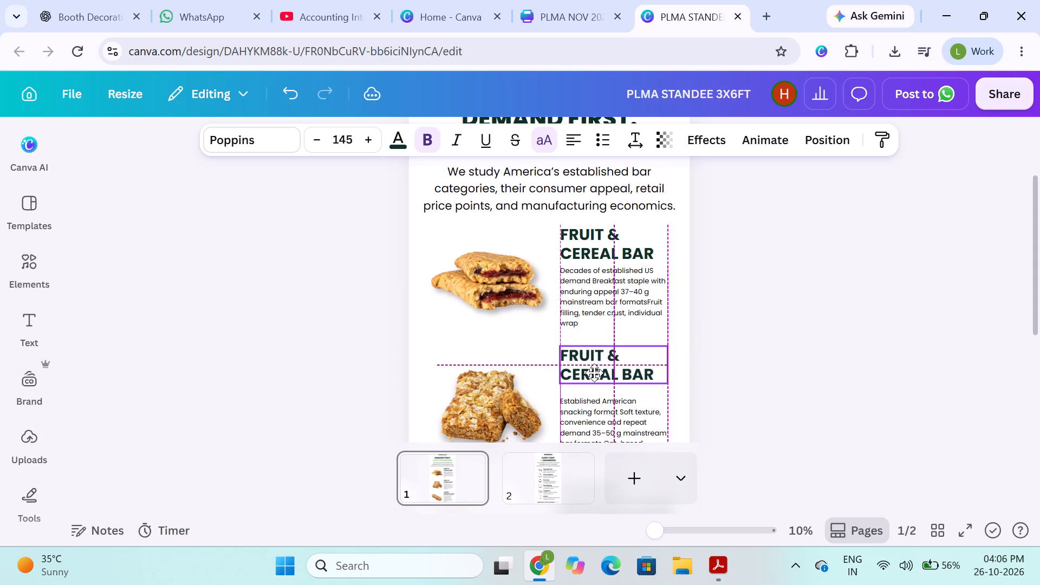
drag(594, 373, 594, 375)
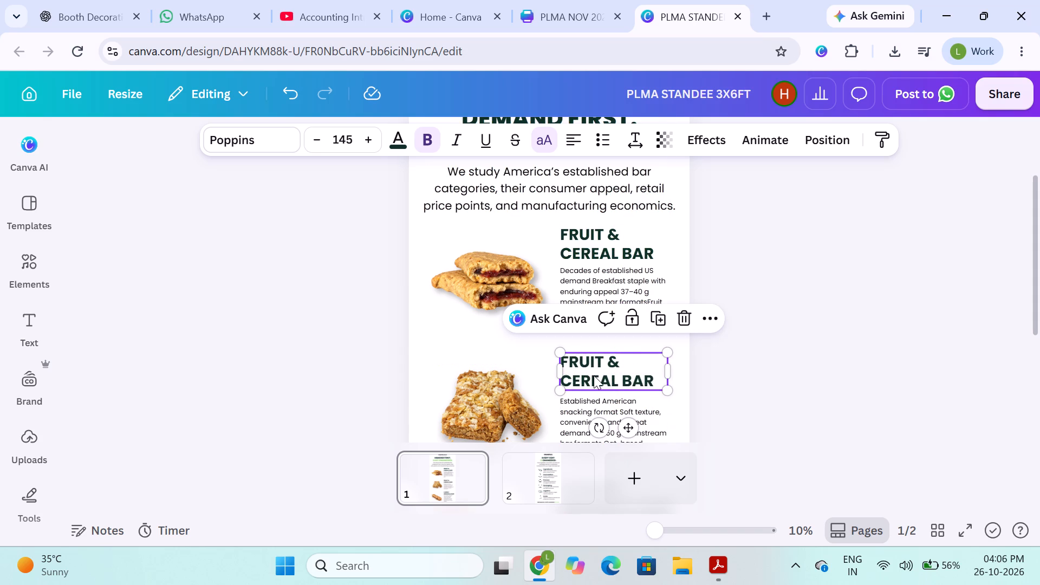
Replace the duplicated heading's text with the copied SOFT BAKED BAR wording.
double_click(594, 375)
key(ctrl+v)
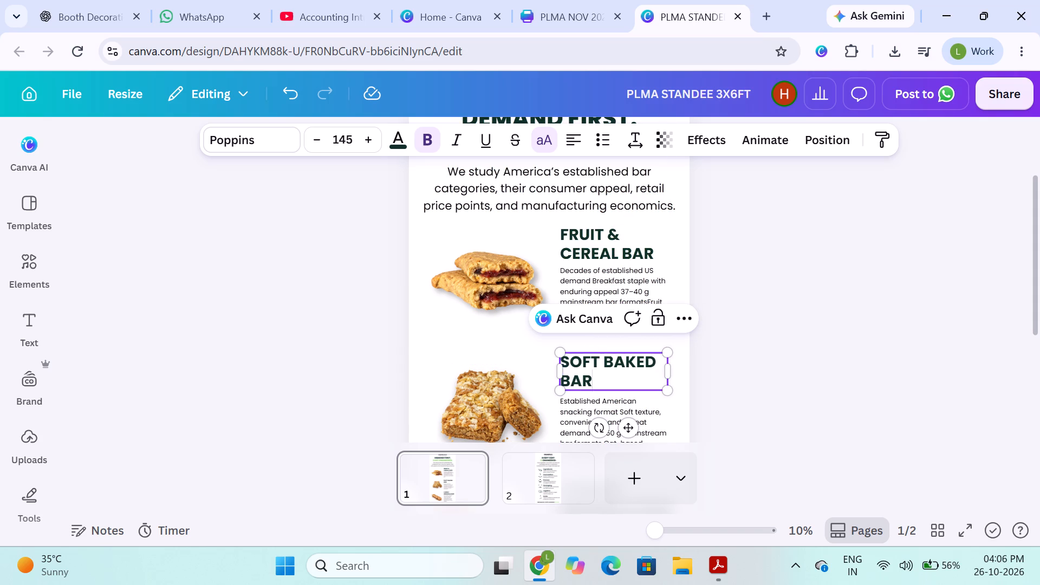
click(775, 393)
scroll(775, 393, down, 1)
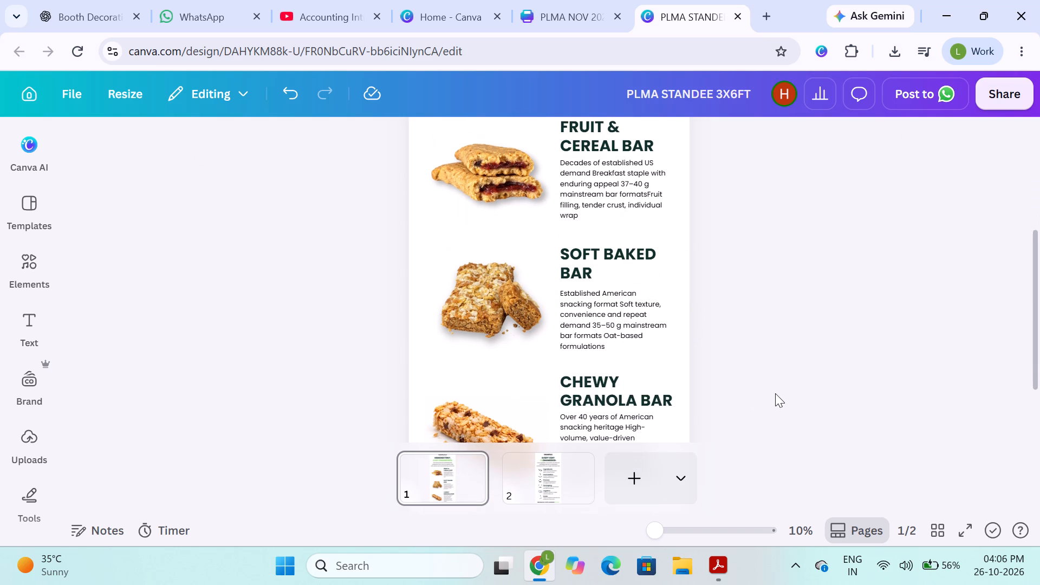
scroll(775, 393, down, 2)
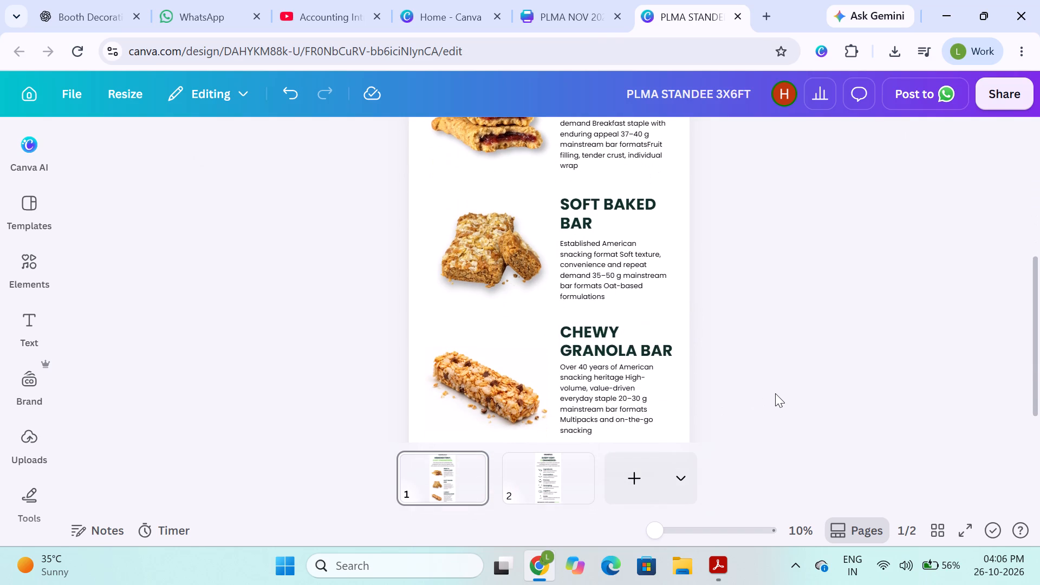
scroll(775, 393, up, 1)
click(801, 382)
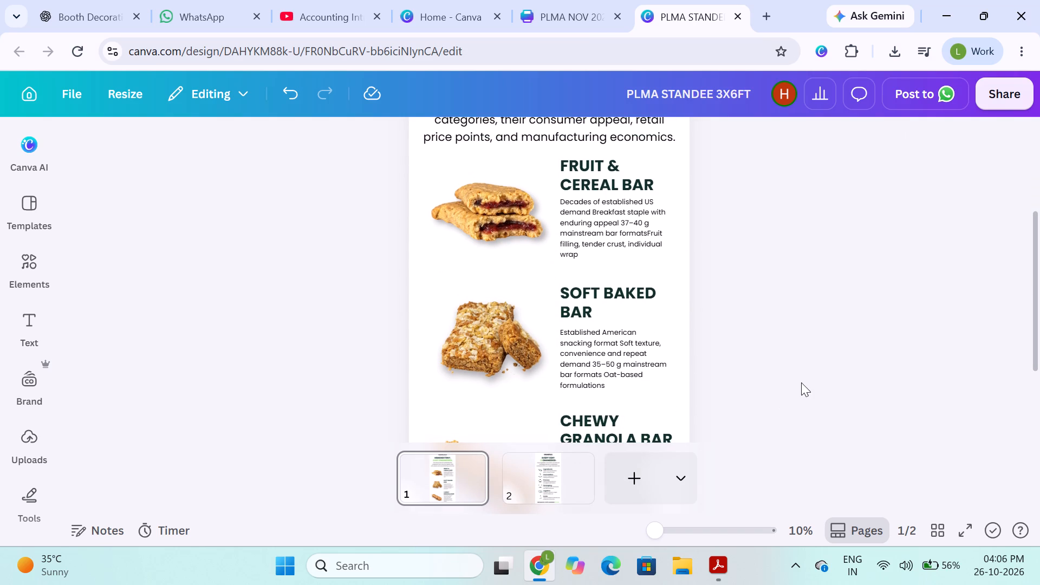
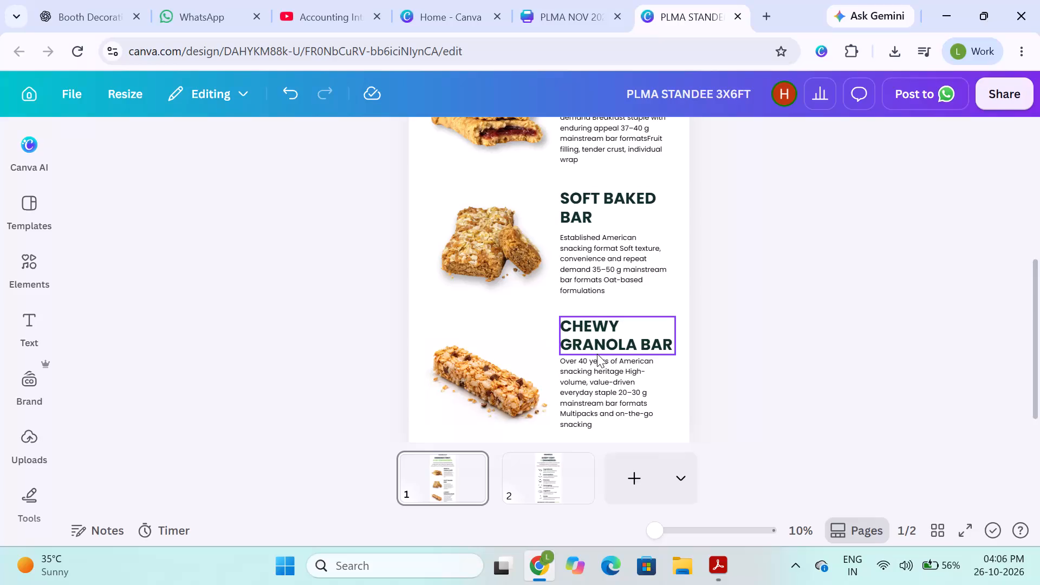
Nudge the SOFT BAKED BAR heading down slightly so it sits closer to its description.
click(807, 328)
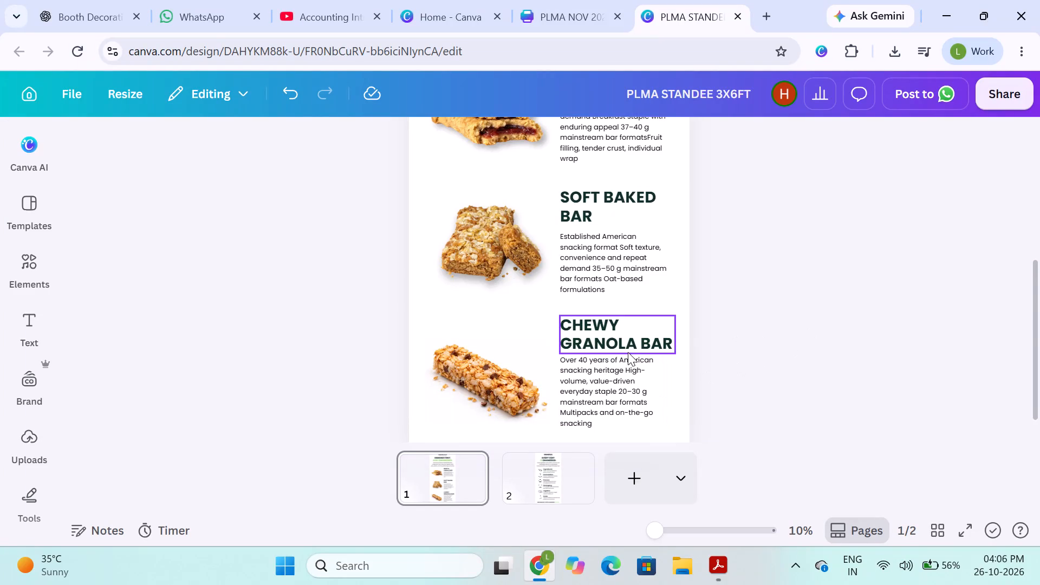
click(602, 197)
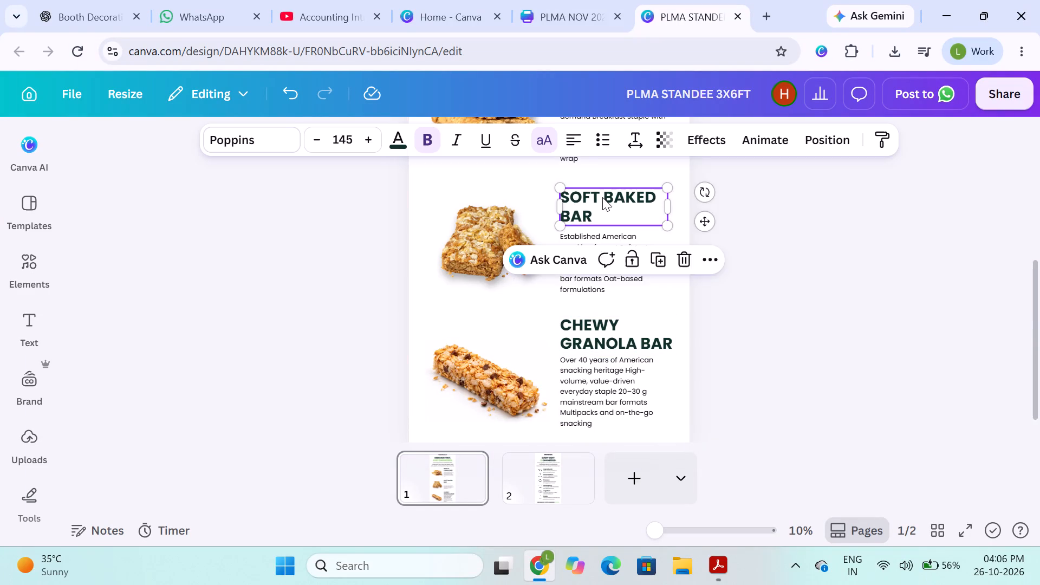
key(Up)
key(Up)
key(Up)
key(Down)
key(Down)
key(Down)
key(Down)
key(Down)
key(Down)
key(Down)
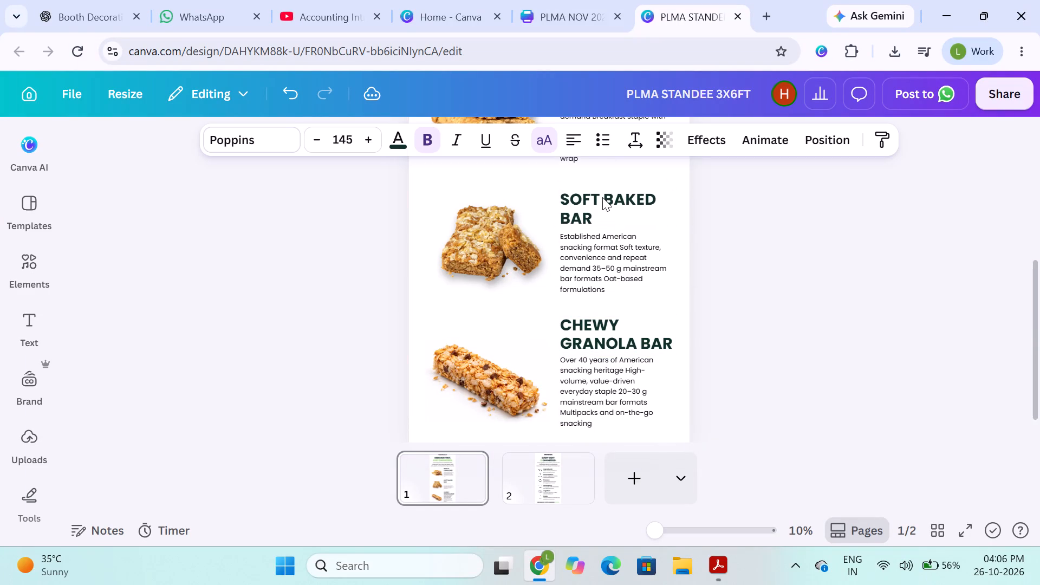
key(Down)
click(769, 259)
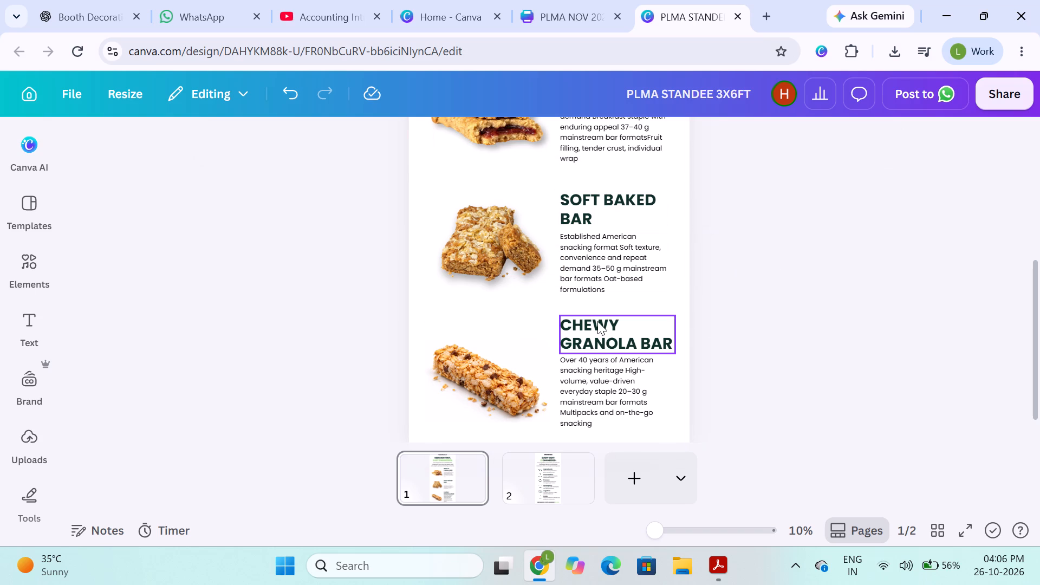
Review the layout of both standee pages, from the product sections to the cost-engineering list.
scroll(597, 321, down, 3)
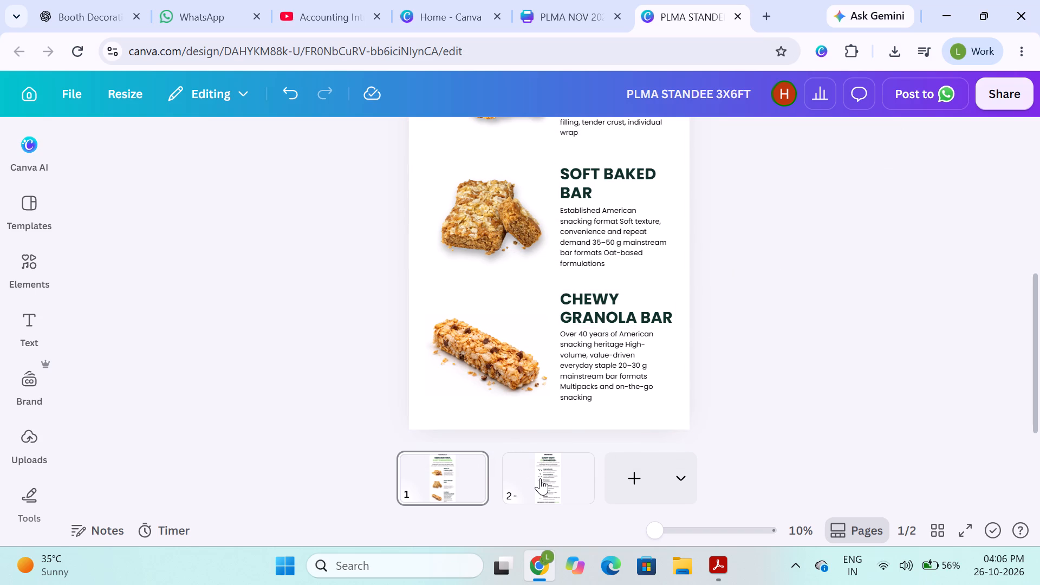
click(540, 478)
click(159, 295)
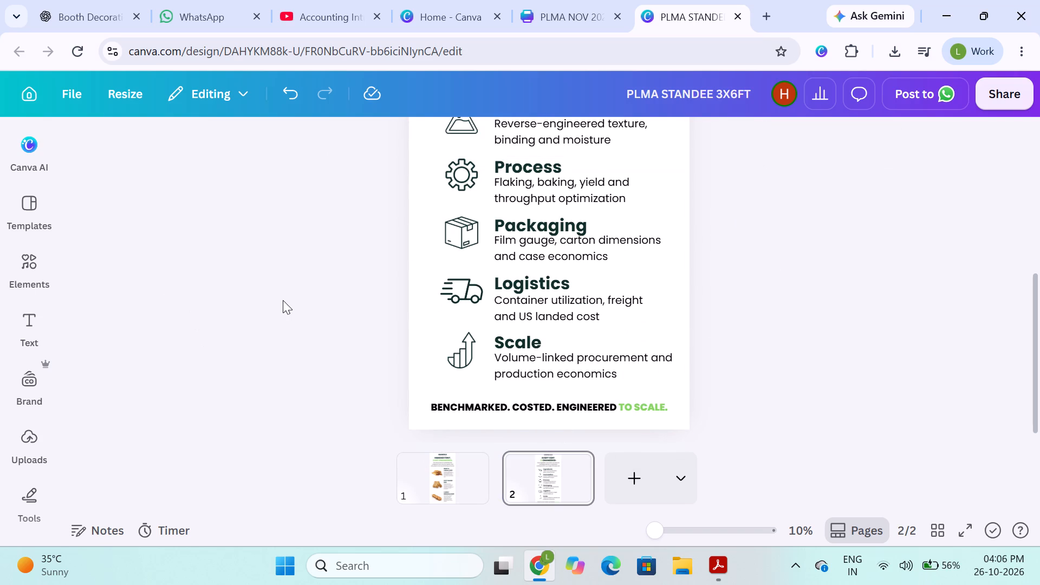
scroll(283, 300, up, 1)
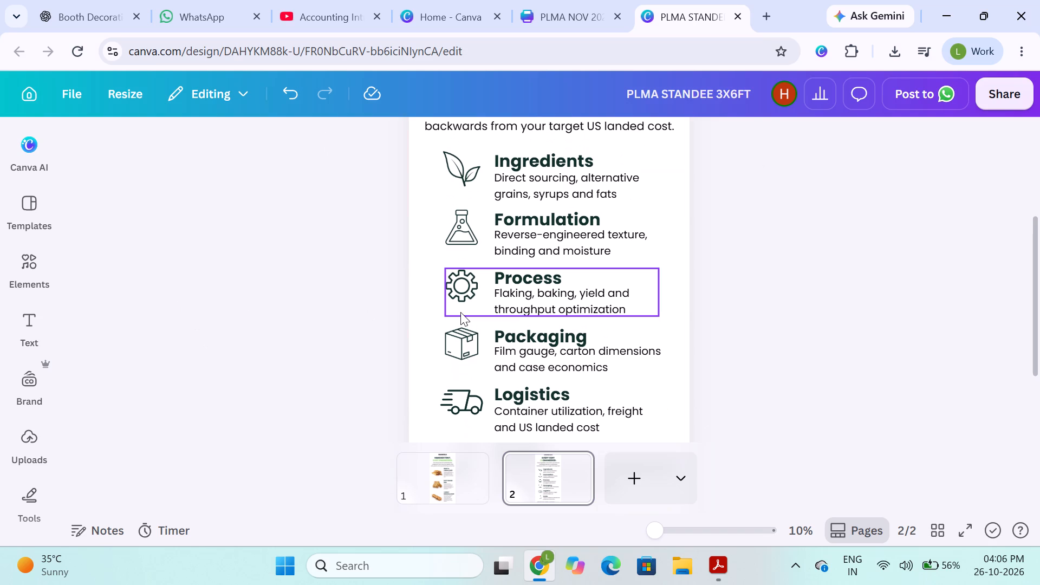
click(323, 301)
scroll(323, 301, up, 2)
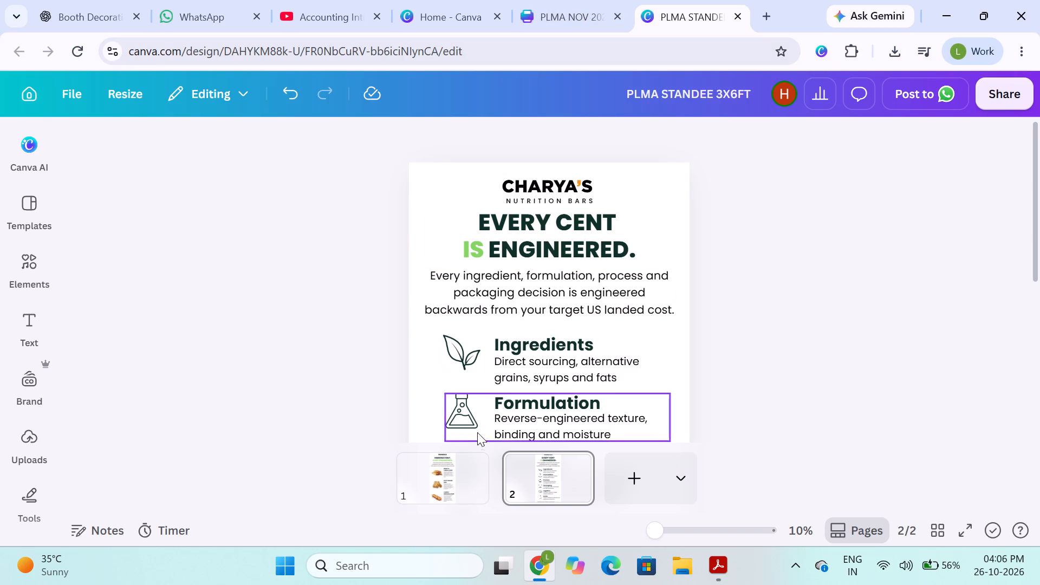
click(445, 469)
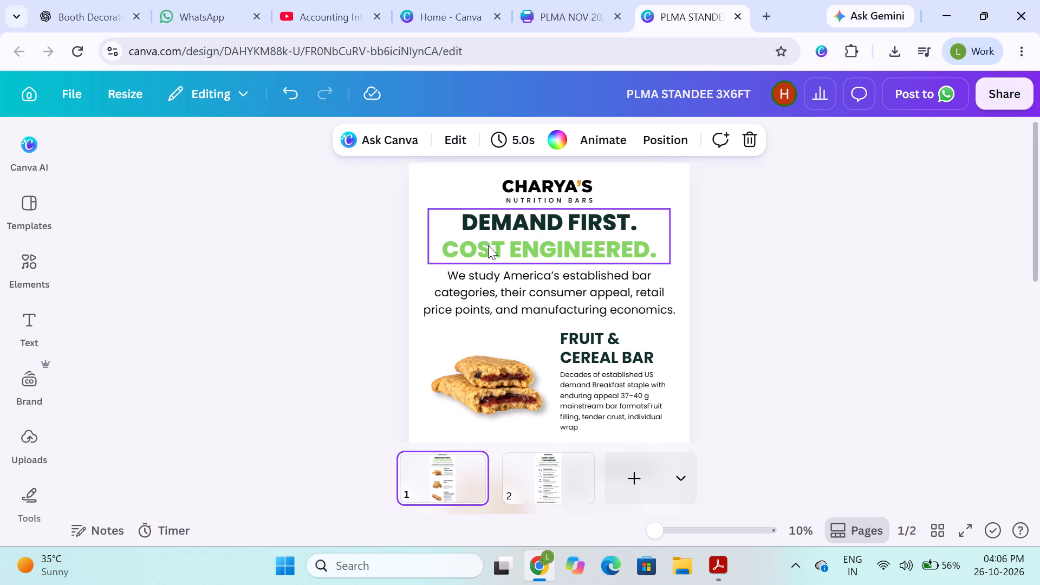
scroll(308, 315, down, 1)
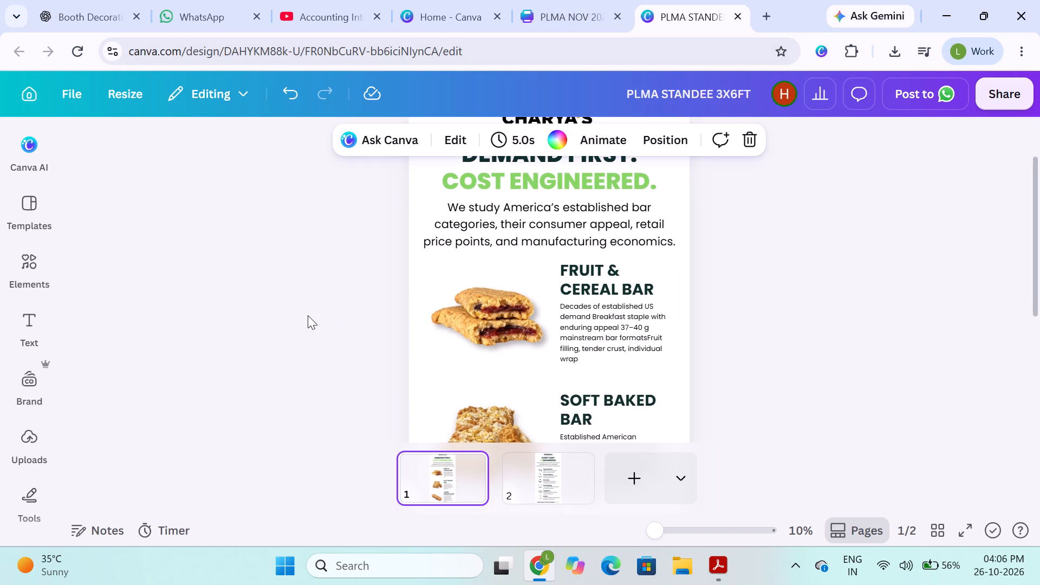
scroll(308, 315, down, 4)
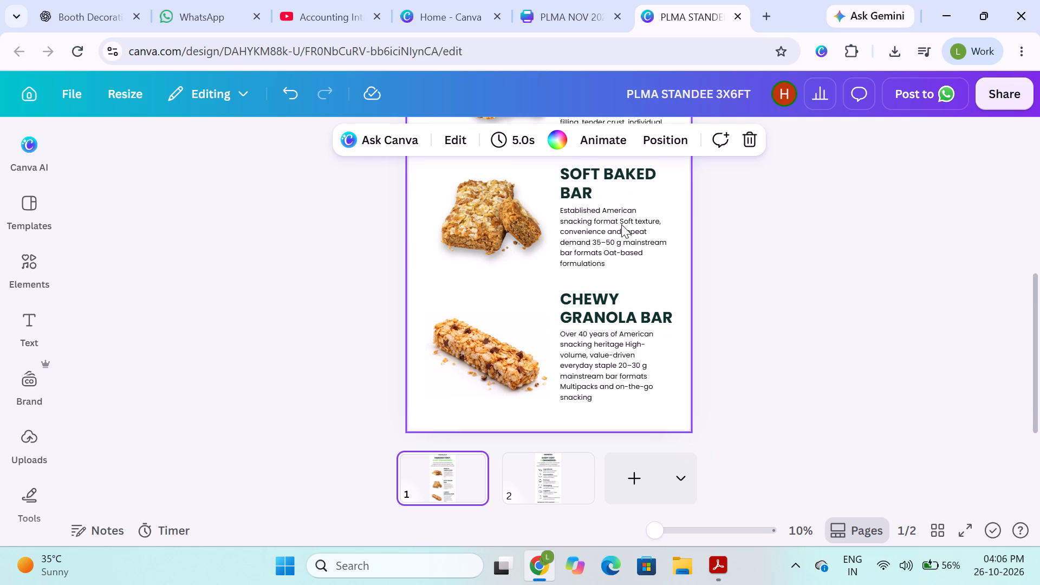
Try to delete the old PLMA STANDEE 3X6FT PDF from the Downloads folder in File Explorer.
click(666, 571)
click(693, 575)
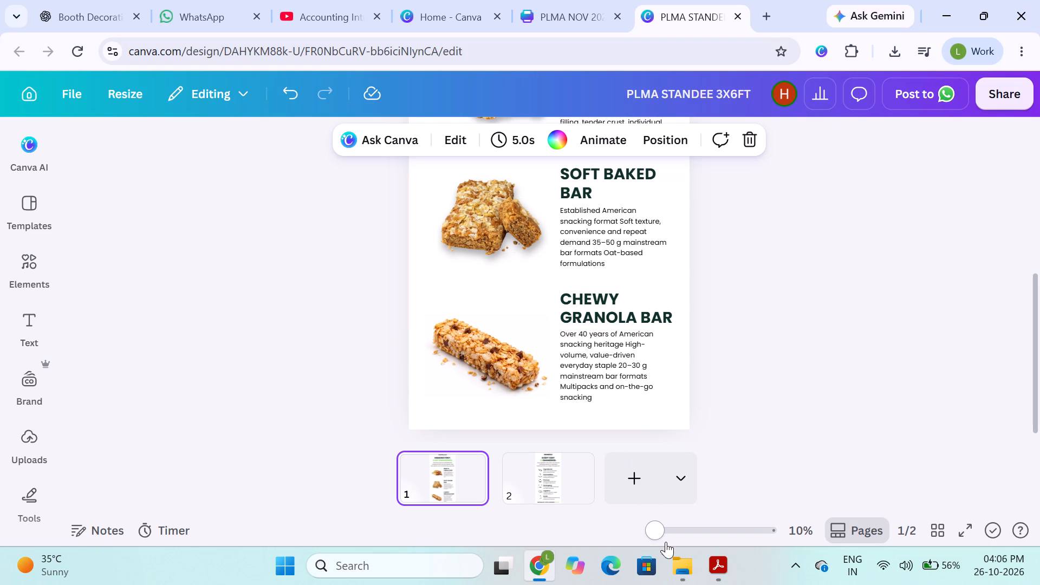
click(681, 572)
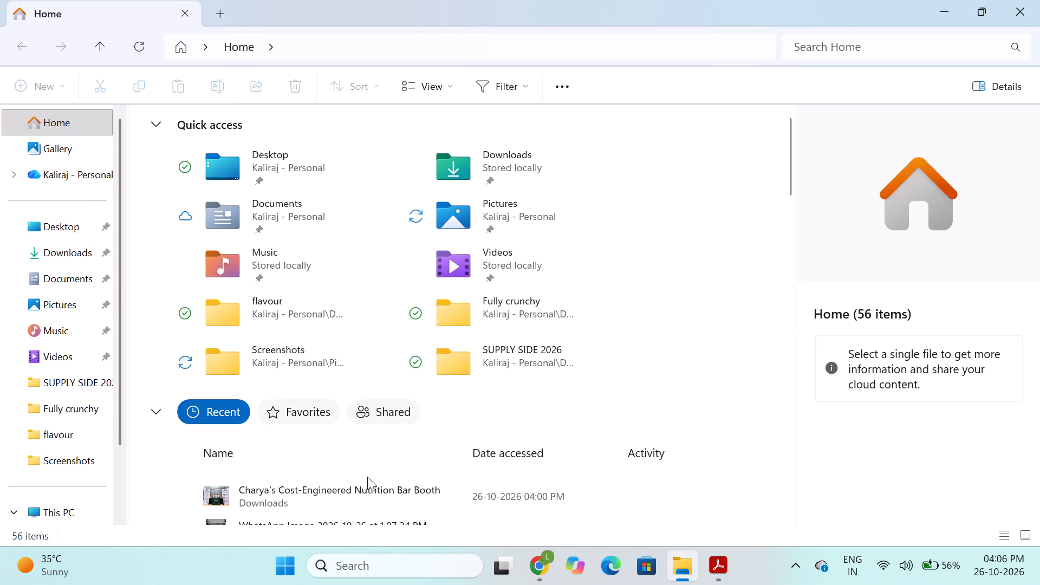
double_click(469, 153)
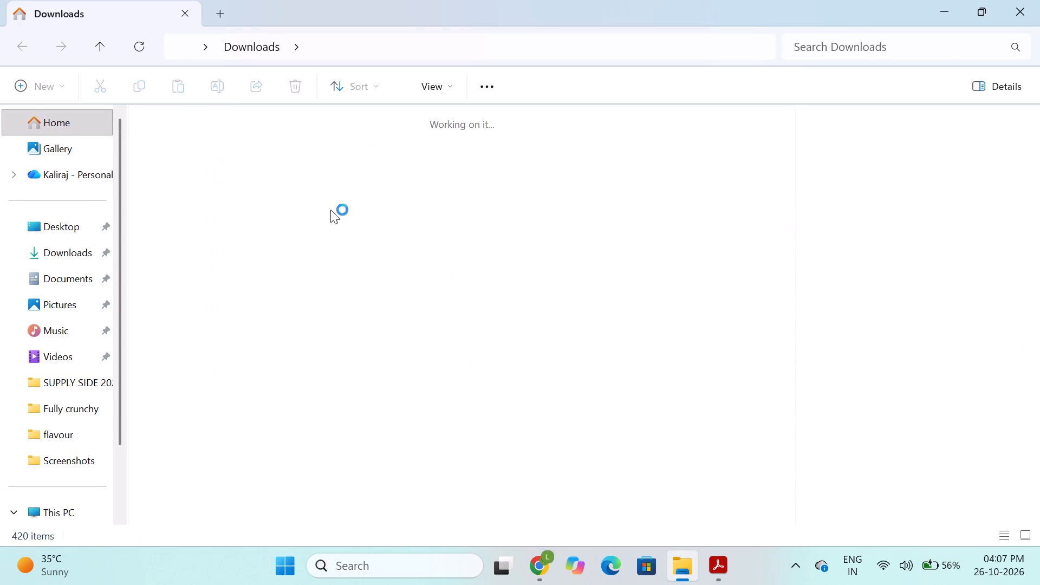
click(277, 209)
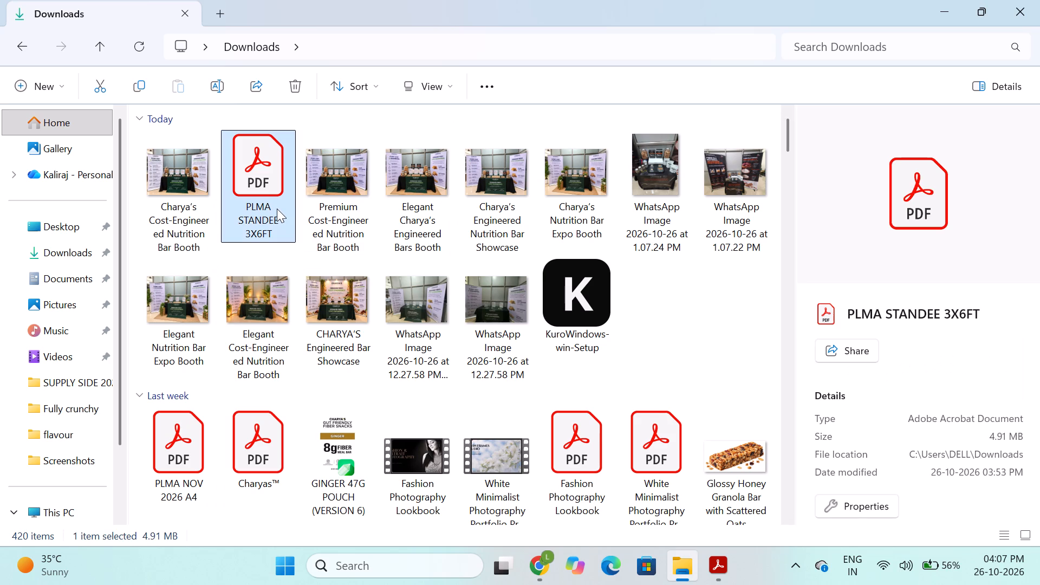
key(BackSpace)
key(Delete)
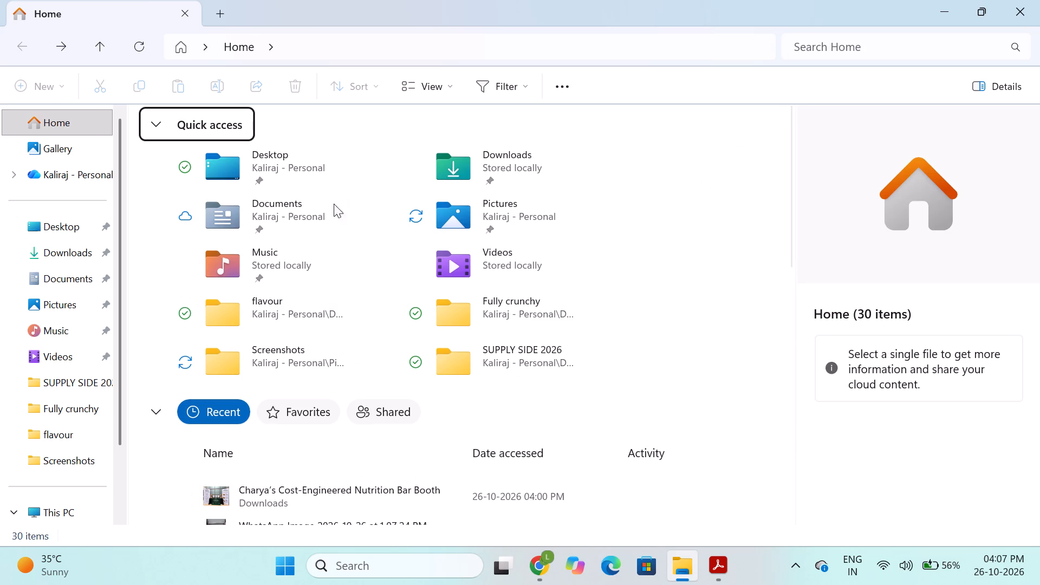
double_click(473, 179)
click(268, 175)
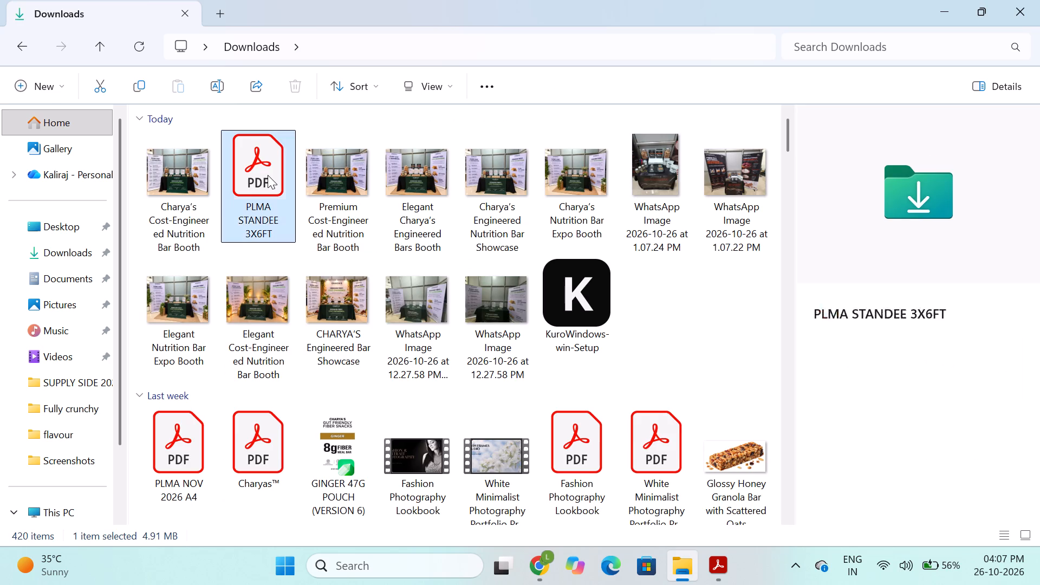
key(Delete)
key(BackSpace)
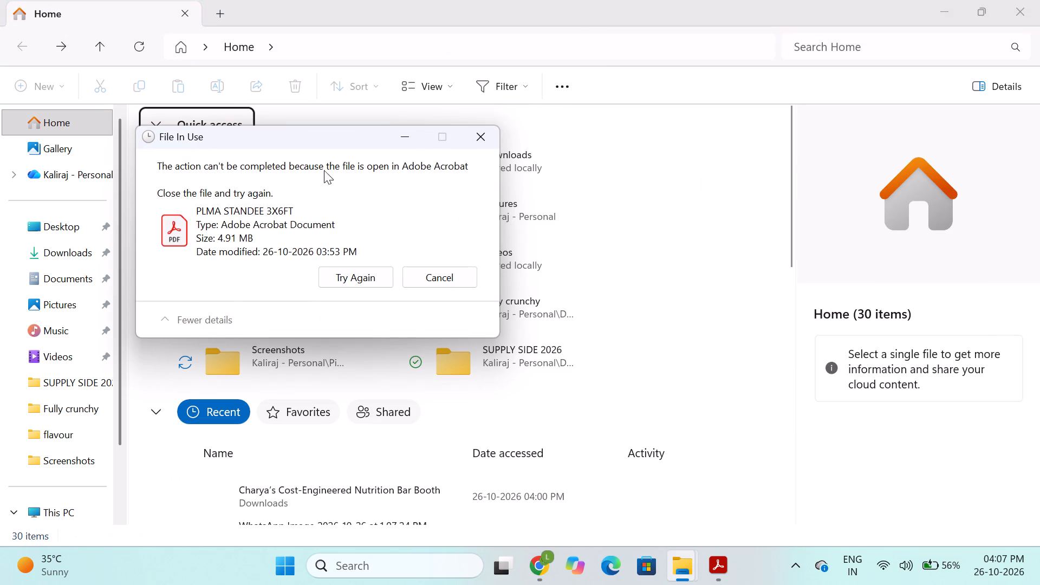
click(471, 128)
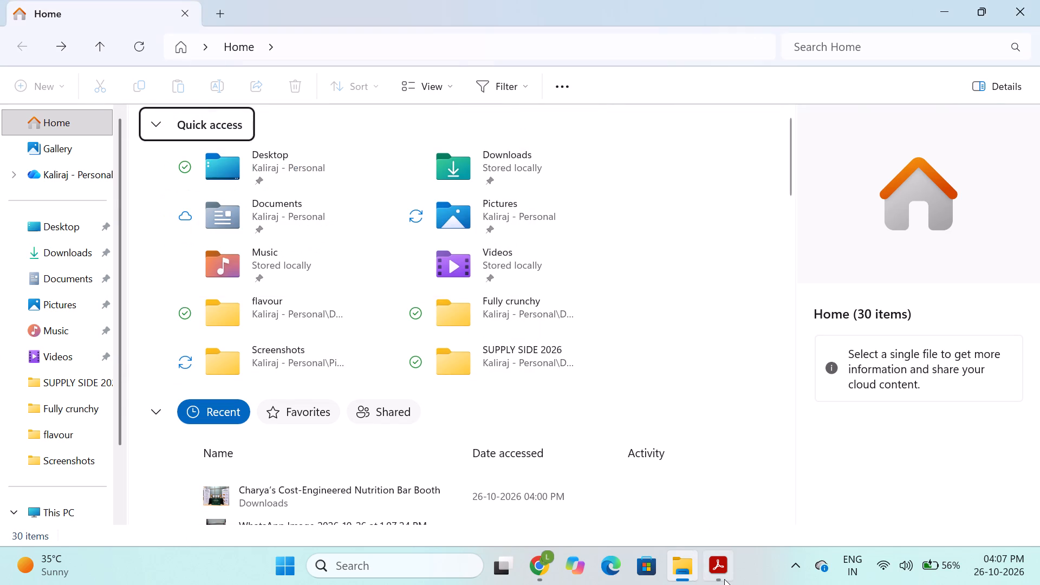
Switch to Adobe Acrobat and close it along with the open PLMA STANDEE 3X6FT PDF.
click(724, 579)
click(1003, 3)
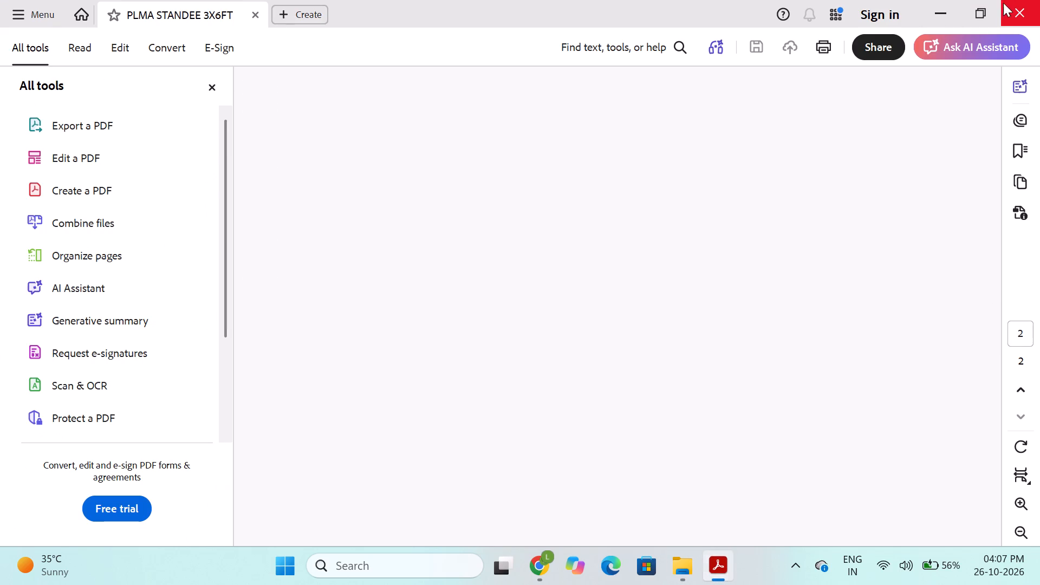
Delete the old PLMA STANDEE 3X6FT PDF from the Downloads folder in File Explorer.
click(721, 563)
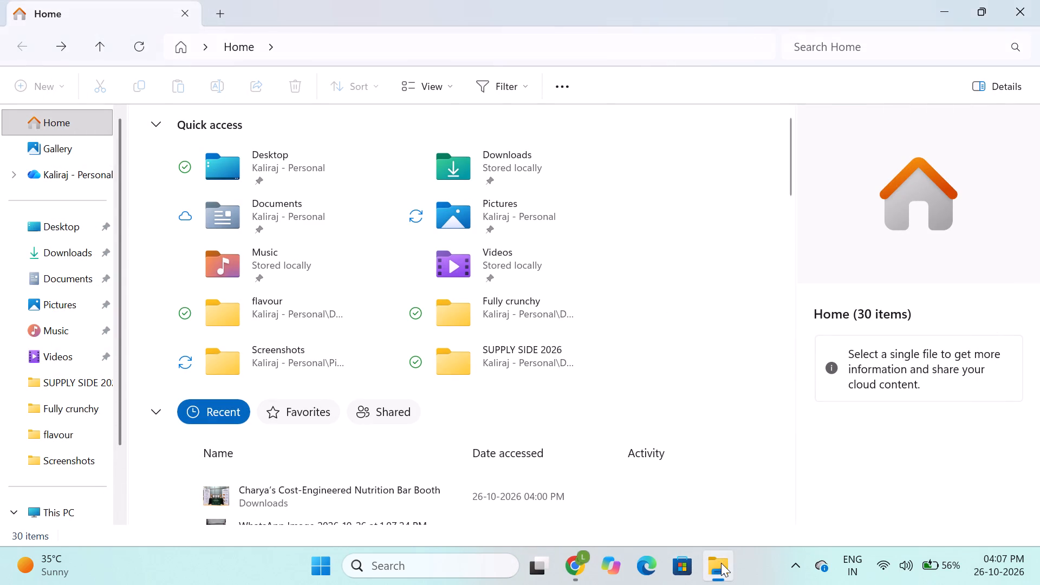
double_click(498, 172)
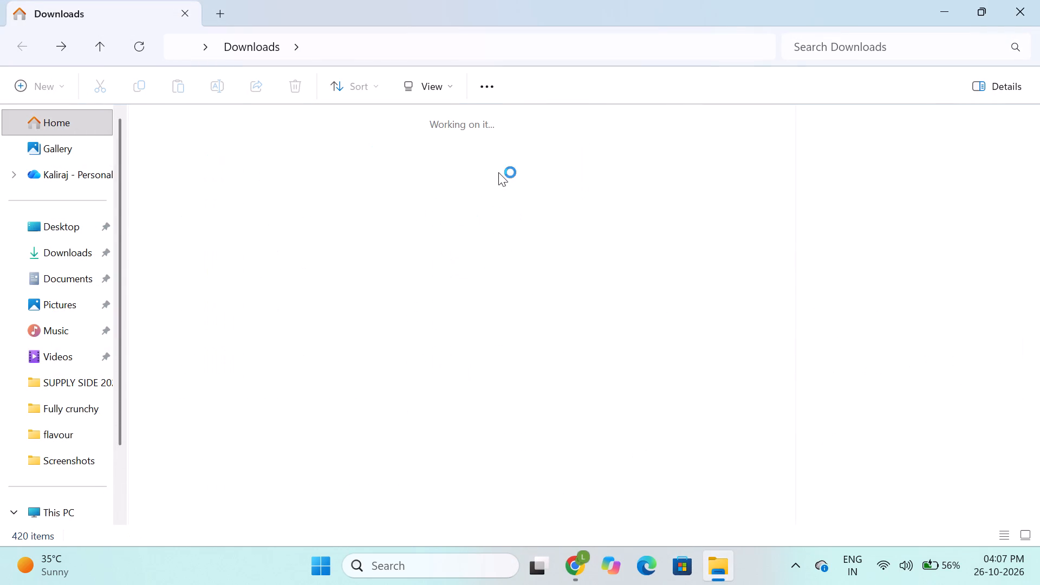
click(278, 197)
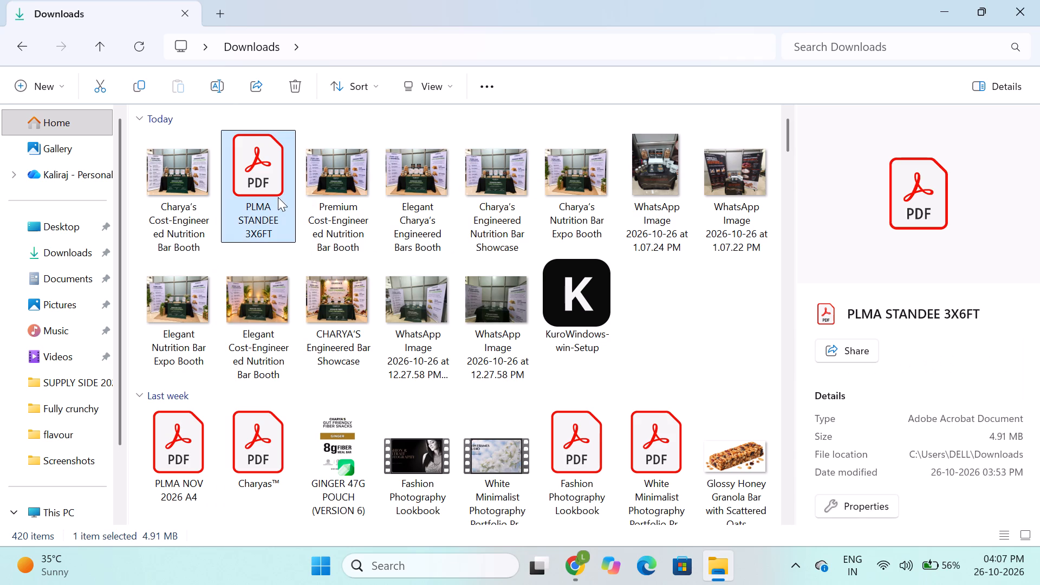
key(Delete)
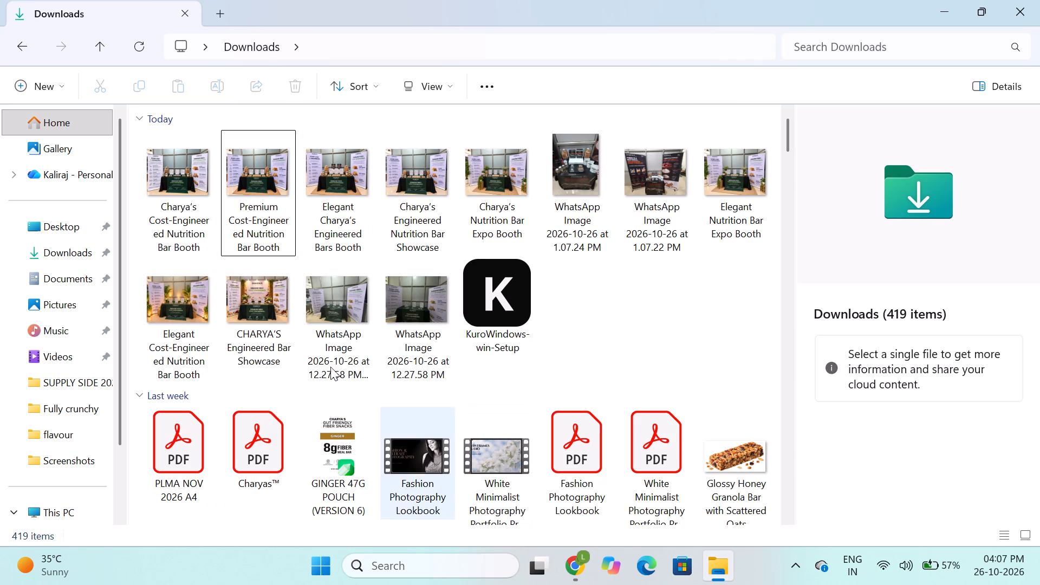
Delete the Charya's Cost-Engineered Nutrition Bar Booth image from the Downloads folder.
click(177, 209)
key(Delete)
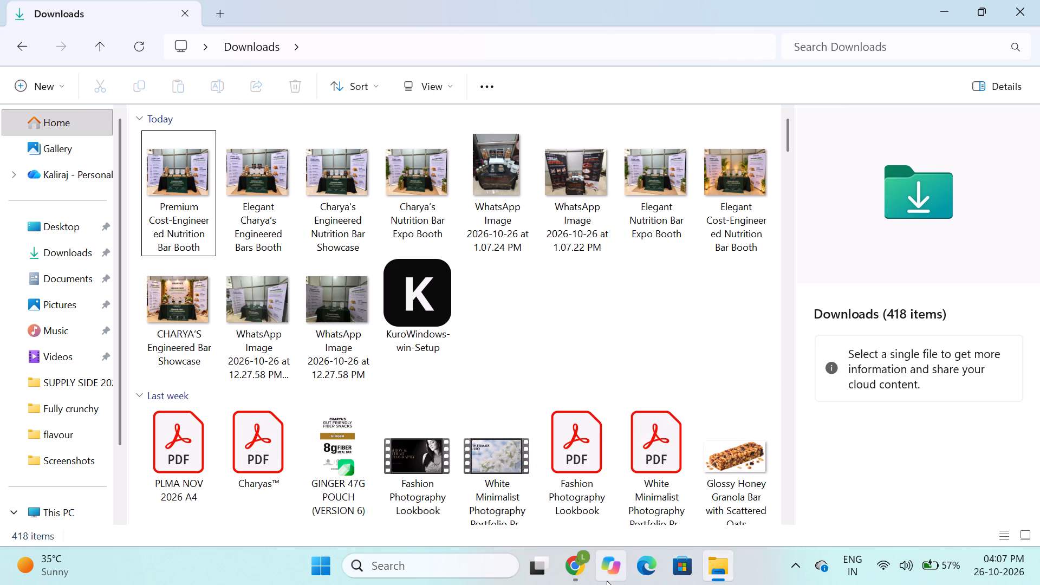
Return to the standee design in Chrome and download all pages as one print PDF with the CMYK colour profile.
click(565, 571)
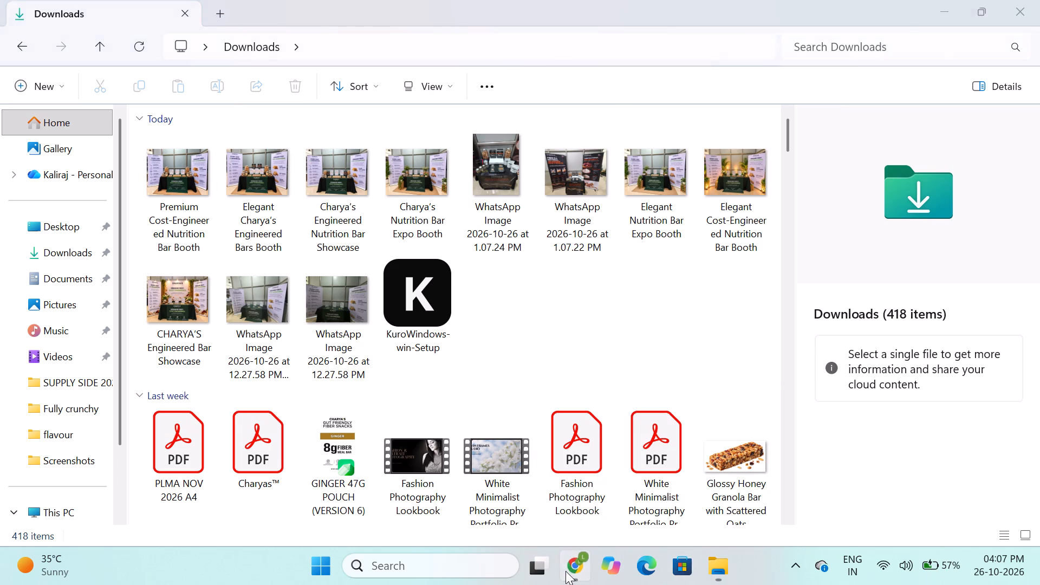
click(843, 233)
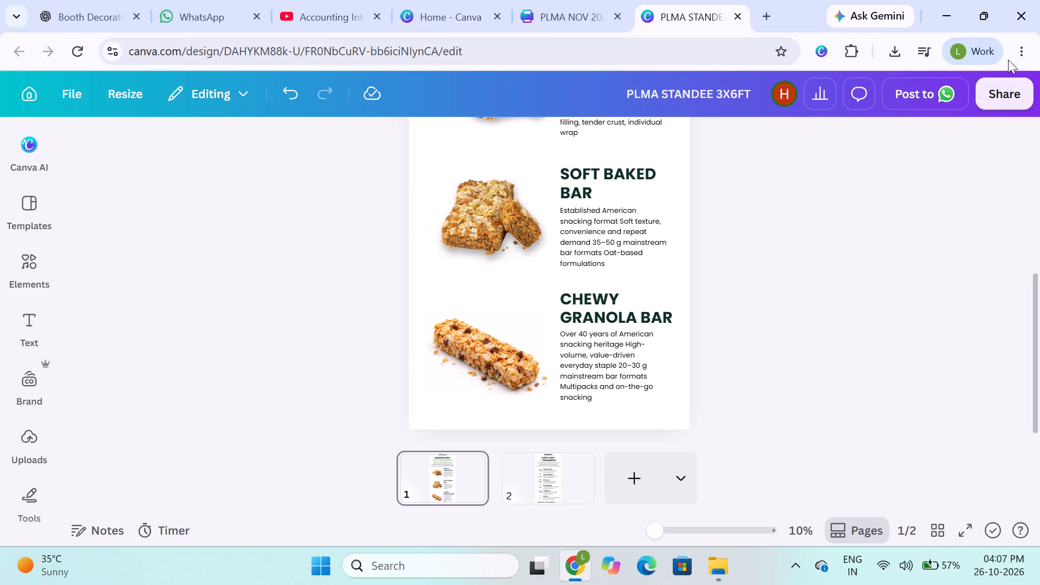
click(1000, 82)
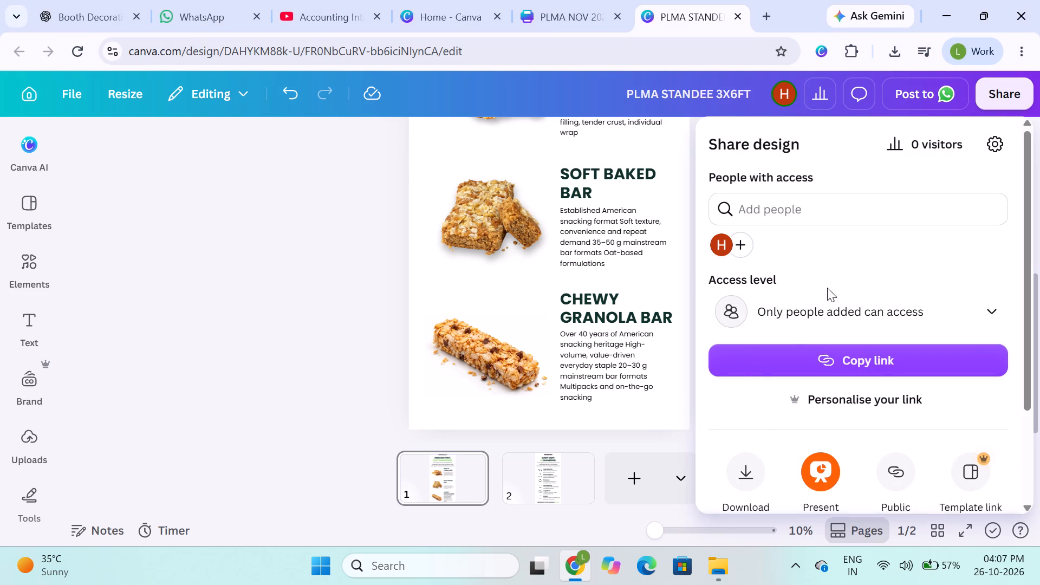
click(742, 467)
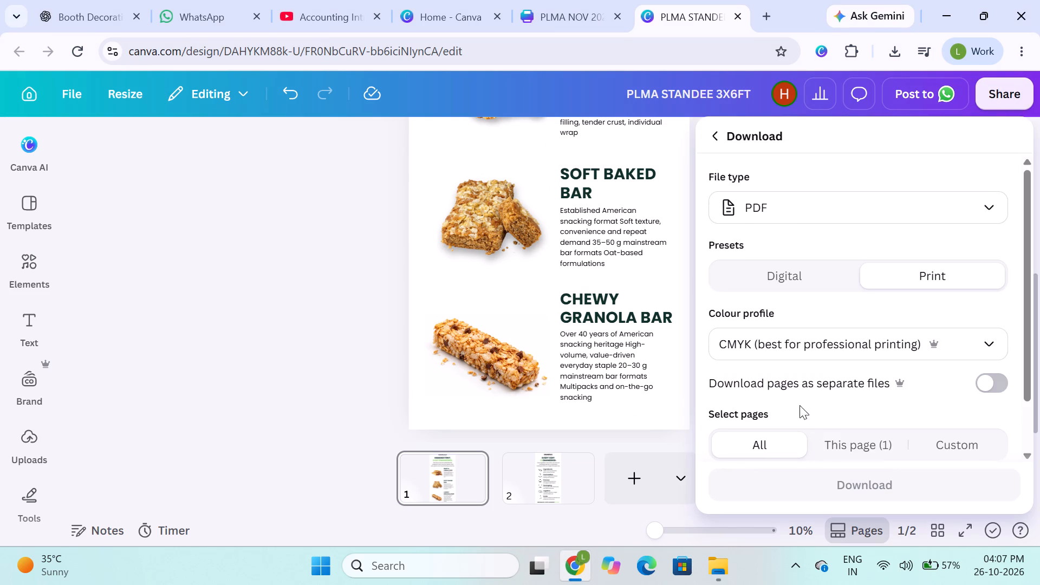
scroll(860, 311, down, 3)
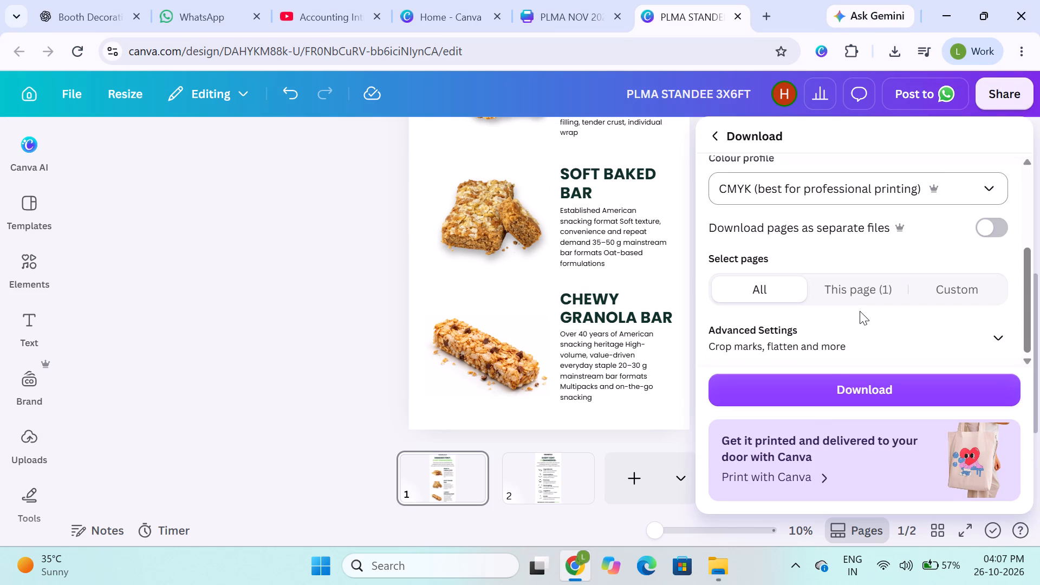
click(816, 392)
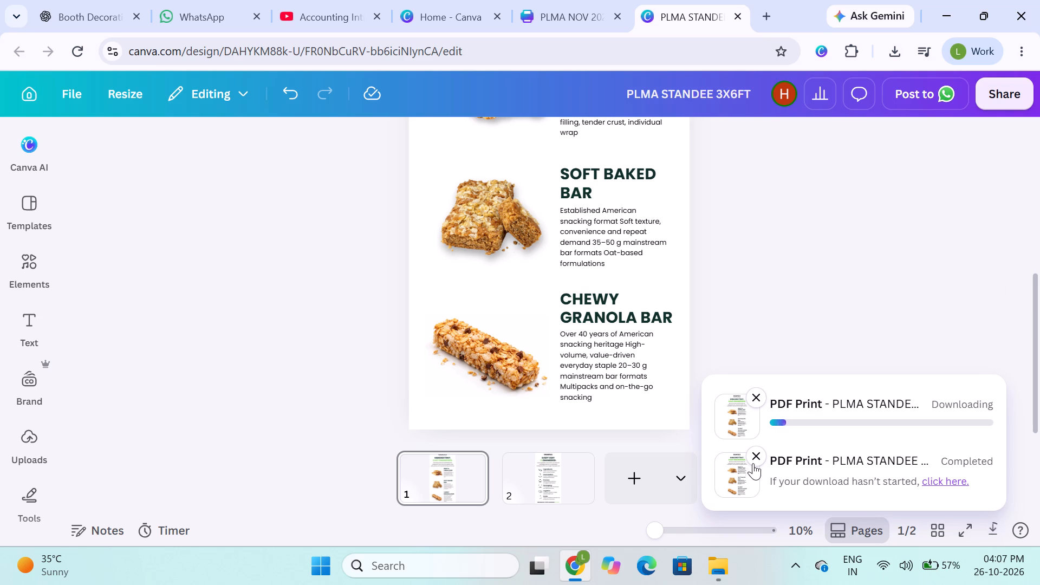
click(751, 456)
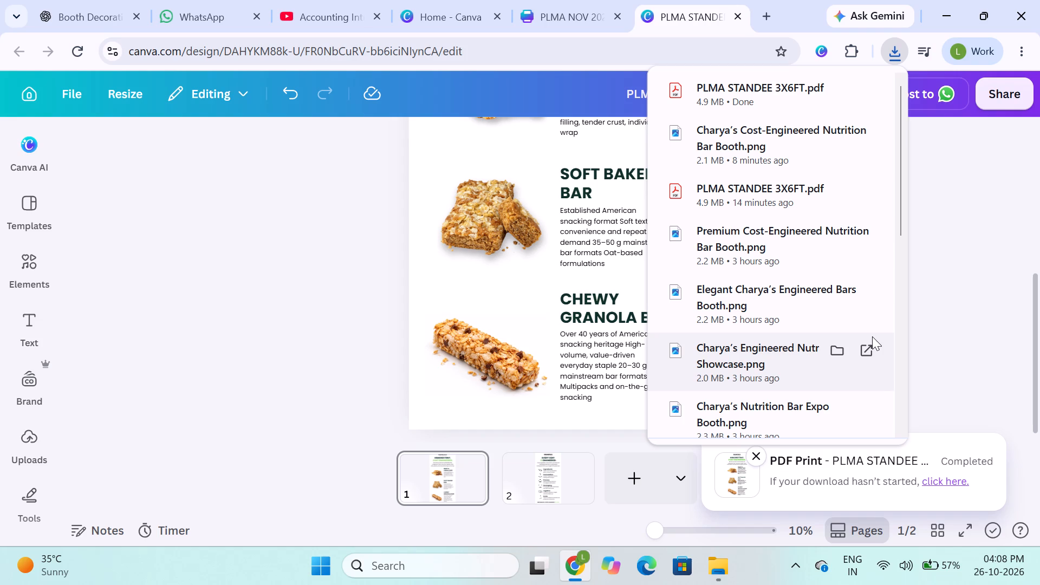
Open the newly downloaded PLMA STANDEE 3X6FT PDF, check its first page, and close it.
click(694, 106)
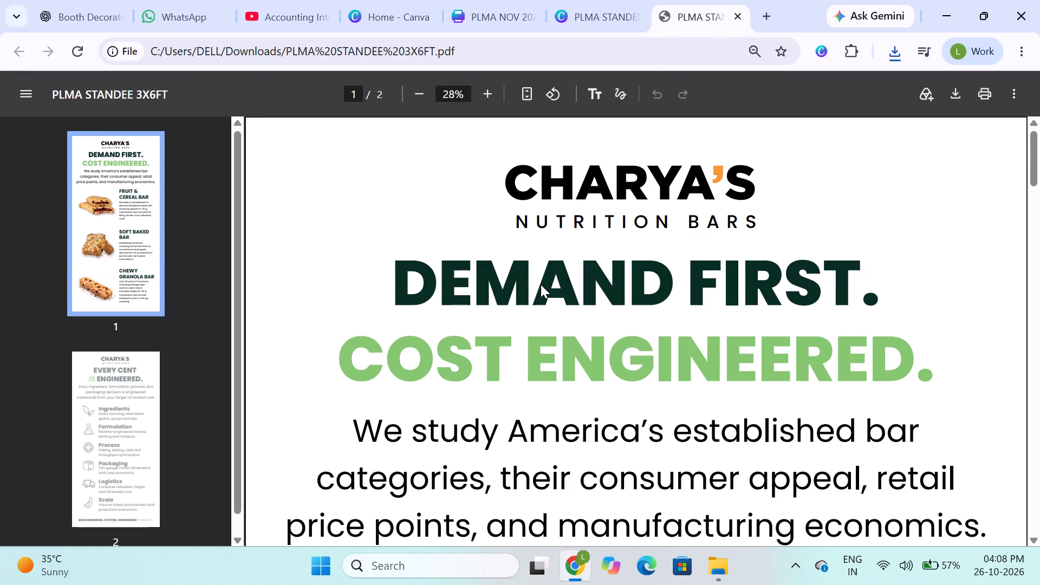
scroll(541, 284, down, 2)
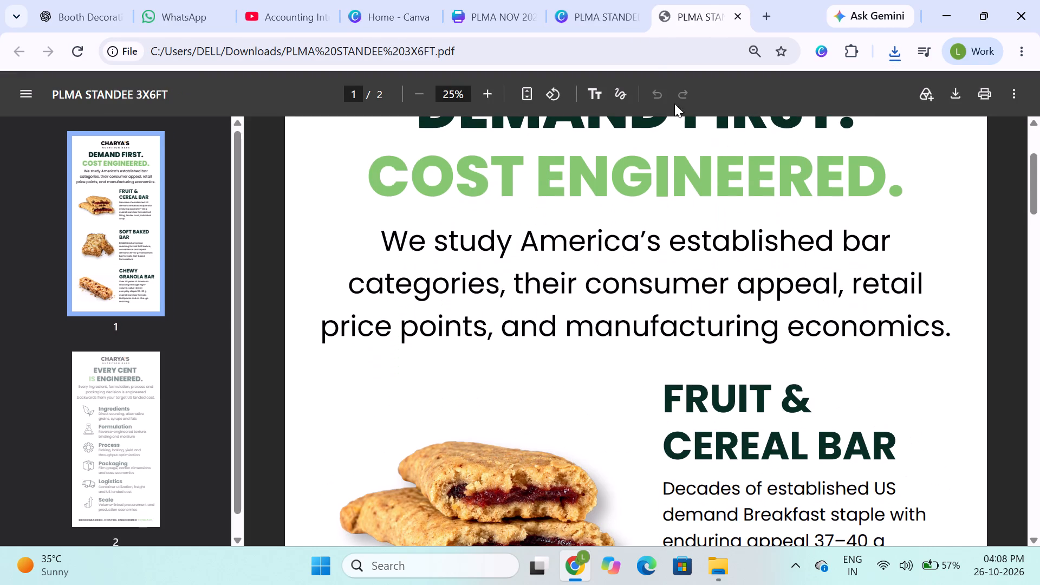
click(740, 18)
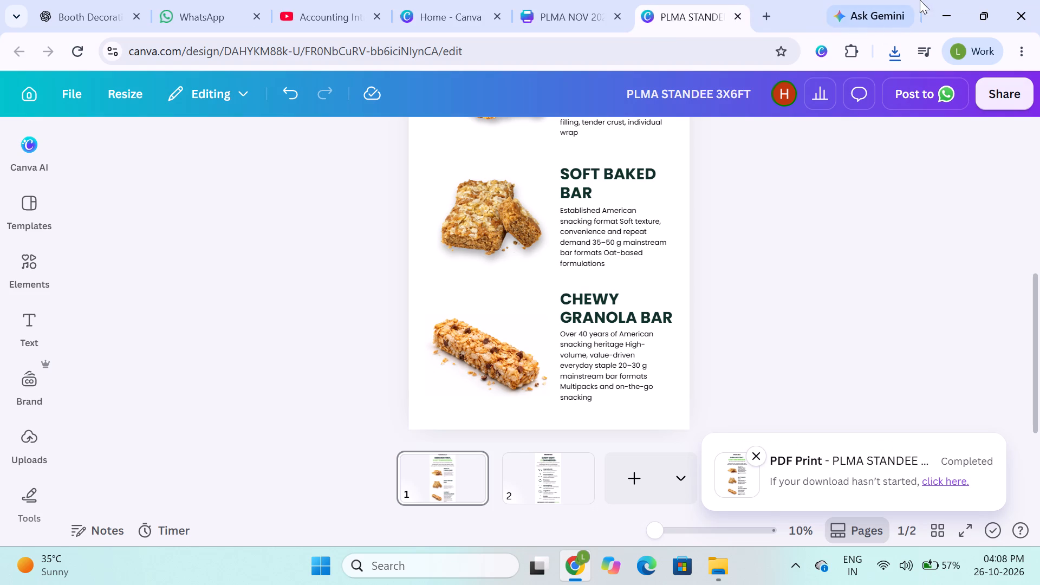
Switch to File Explorer, refresh the Downloads folder and open the new PLMA STANDEE 3X6FT PDF.
click(940, 5)
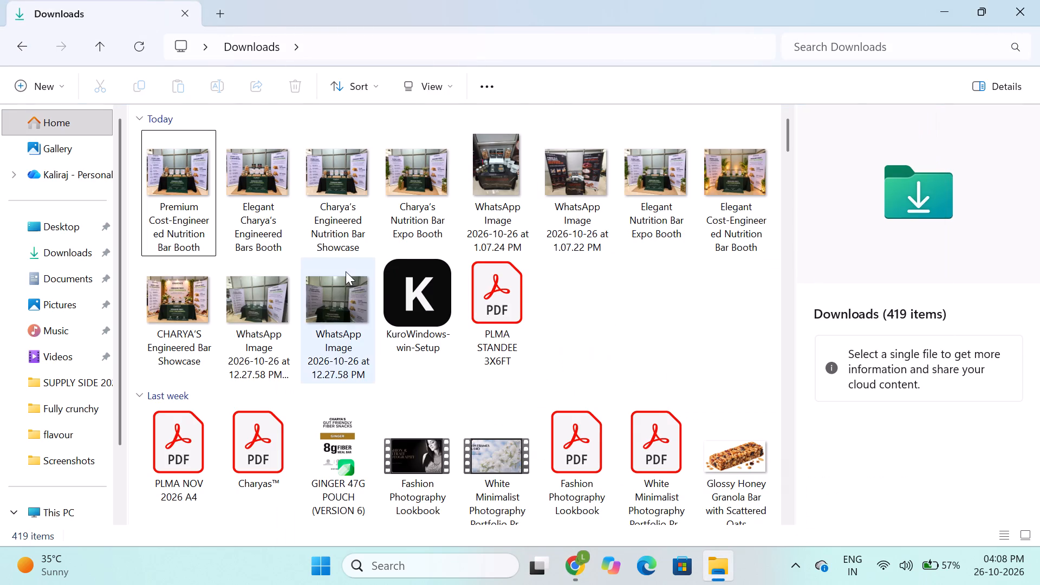
key(F5)
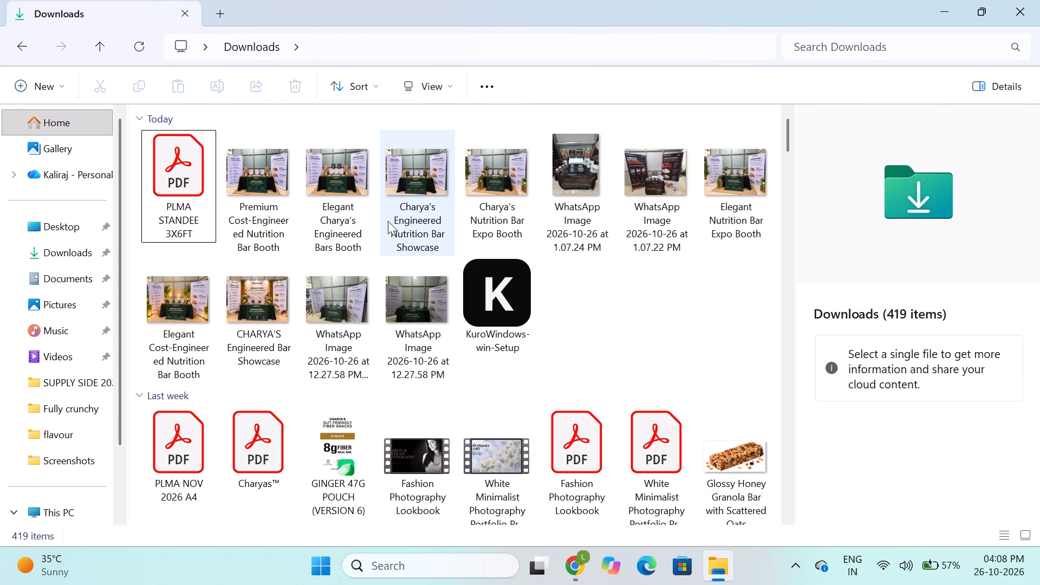
double_click(209, 193)
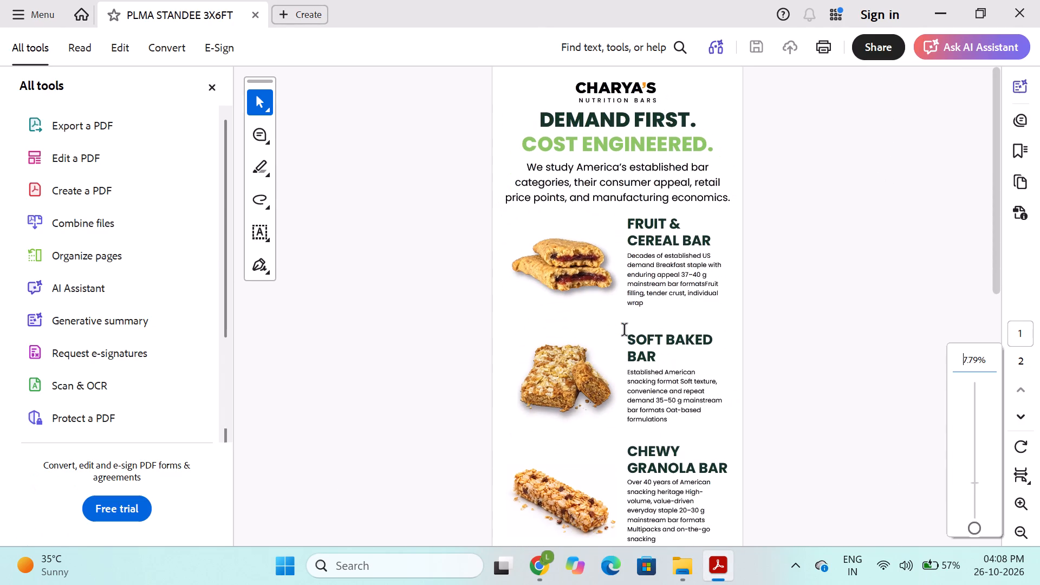
Capture a screenshot of the standee PDF's whole first page, from the CHARYA'S logo down to the Chewy Granola Bar section.
scroll(625, 330, up, 1)
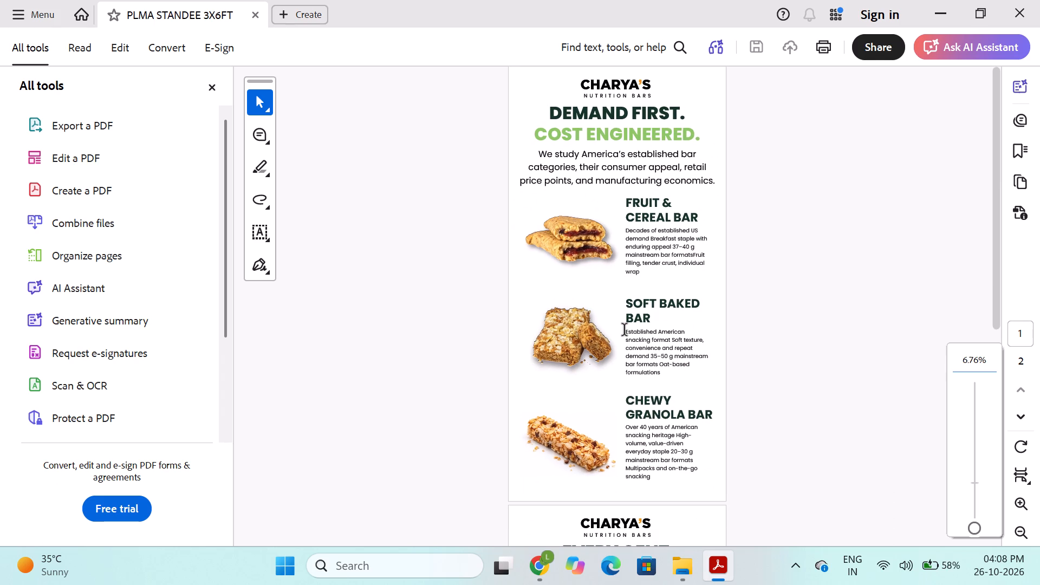
scroll(625, 330, up, 1)
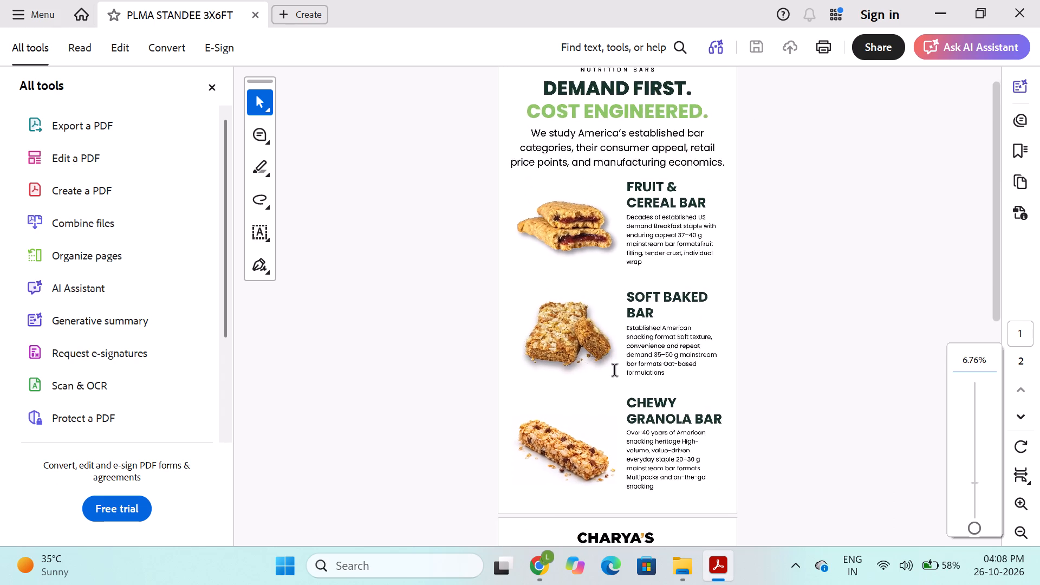
scroll(615, 371, up, 1)
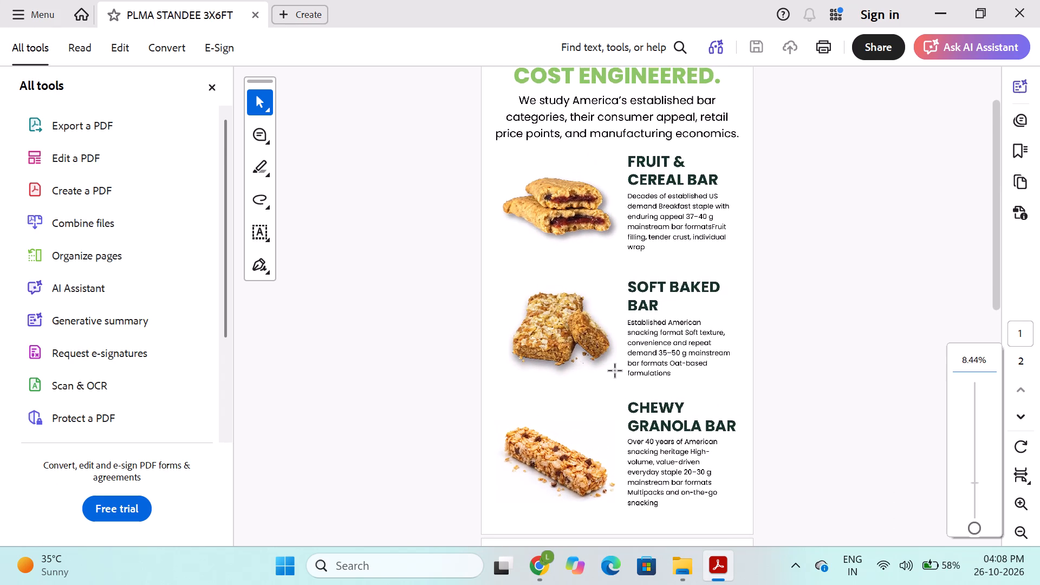
scroll(615, 371, up, 1)
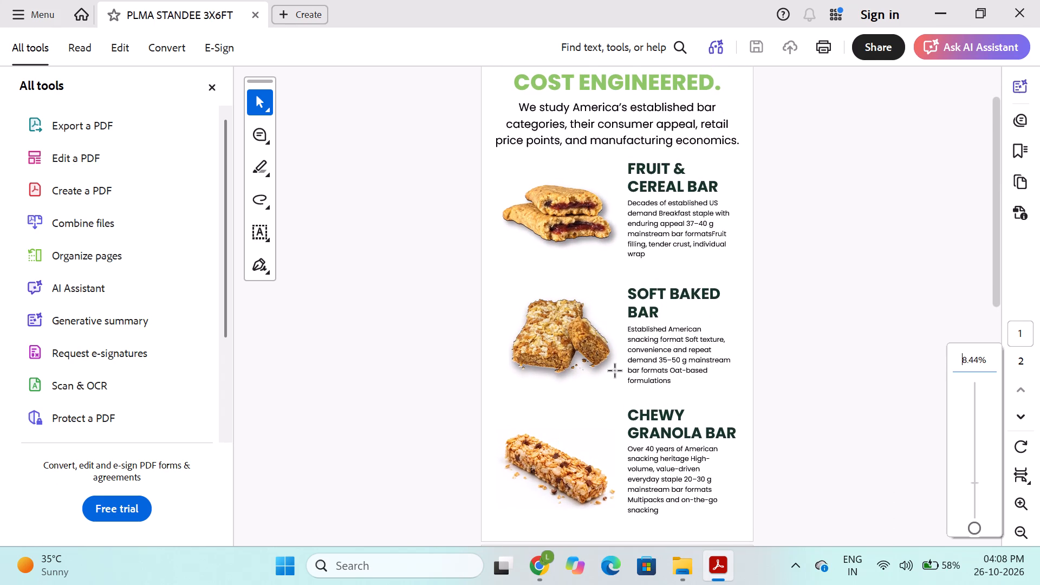
scroll(615, 371, up, 2)
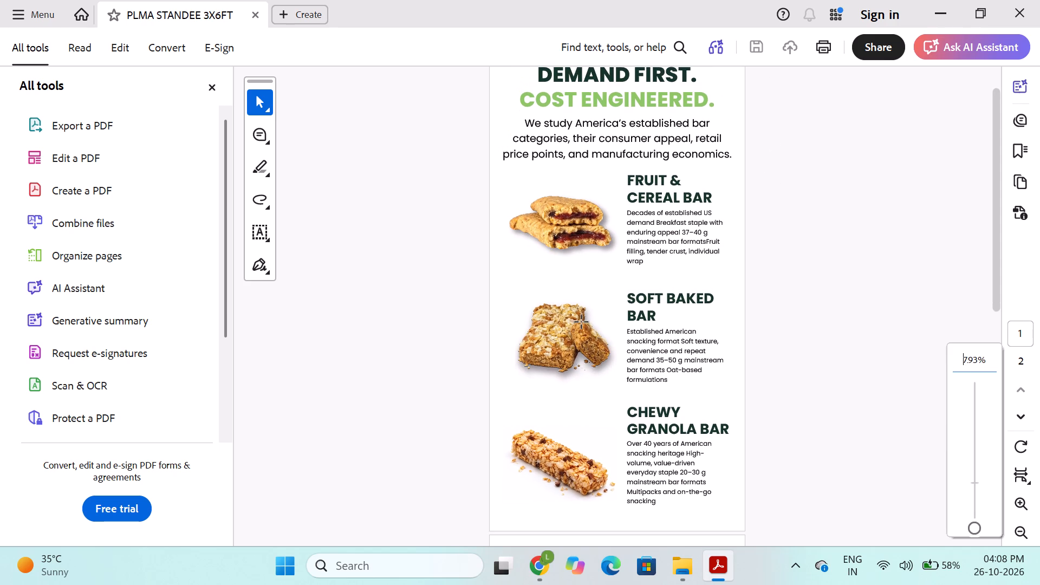
scroll(582, 322, up, 1)
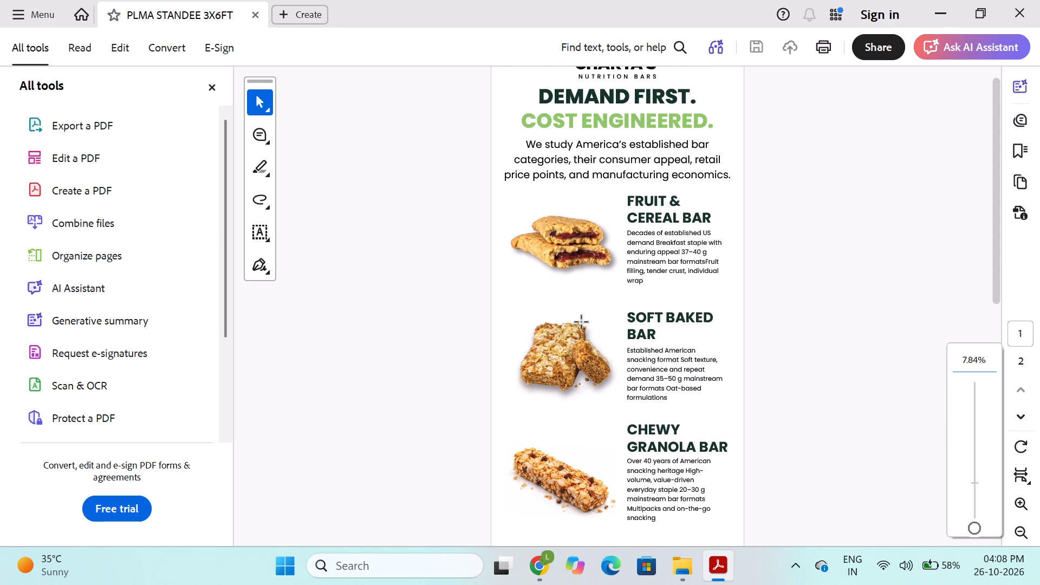
scroll(582, 322, up, 1)
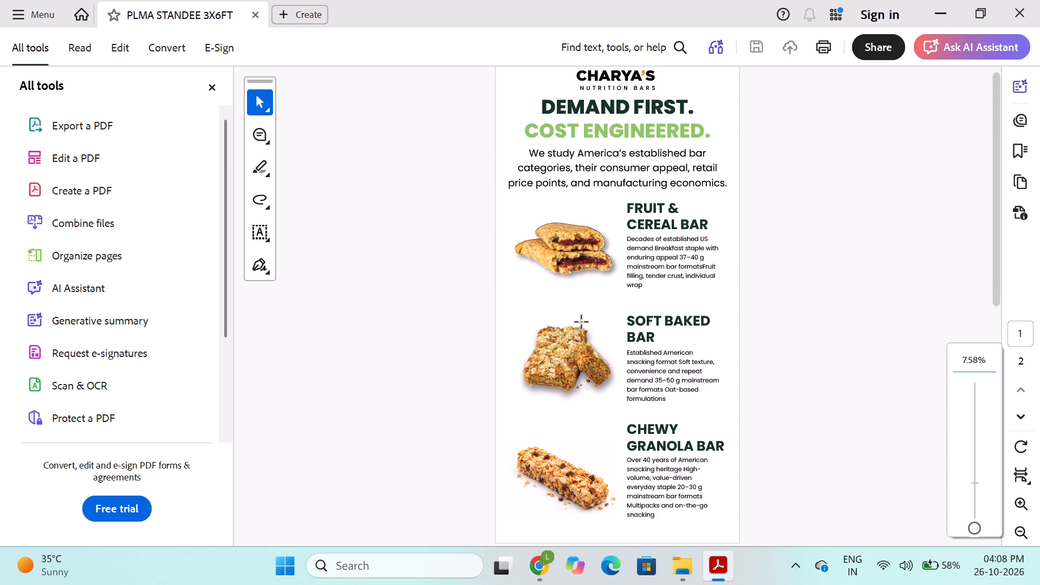
scroll(582, 322, up, 1)
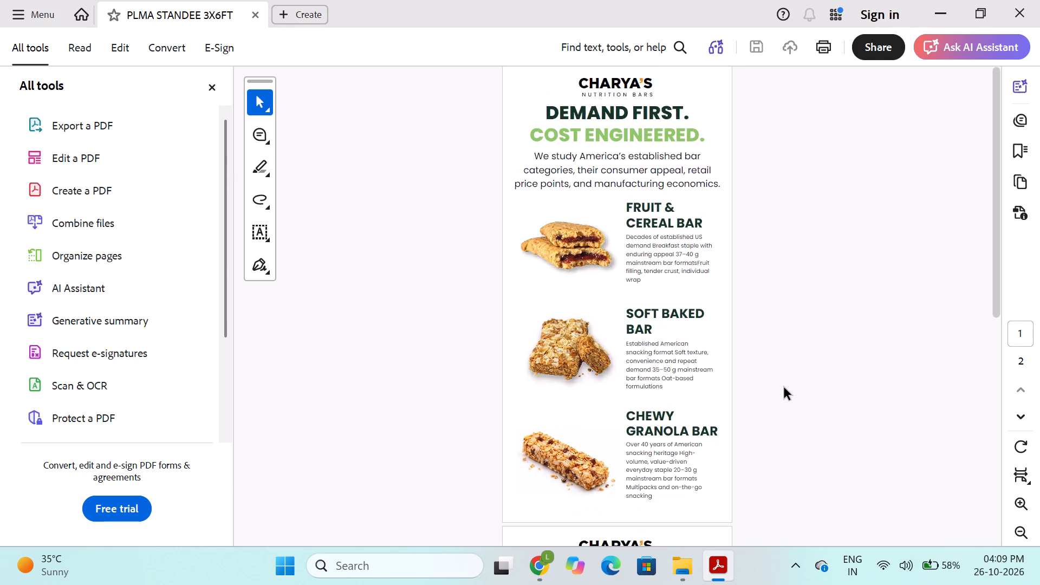
scroll(784, 388, up, 1)
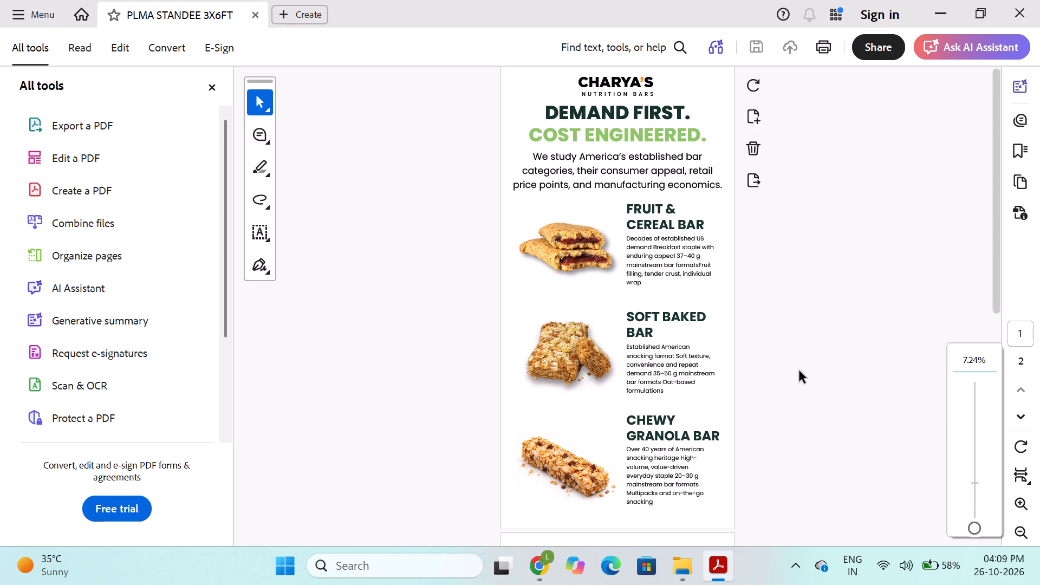
key(shift+super+s)
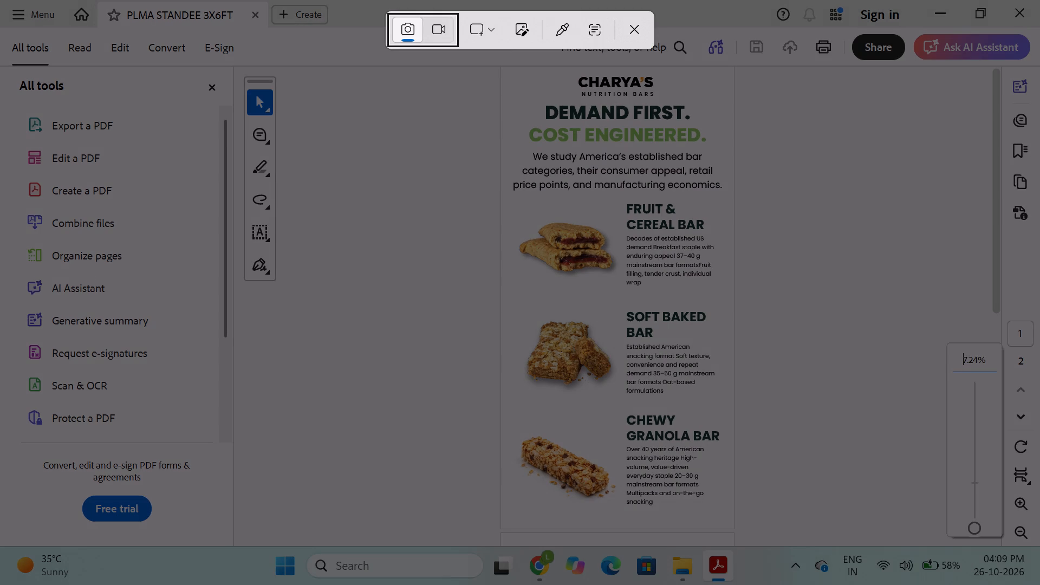
drag(502, 66, 747, 465)
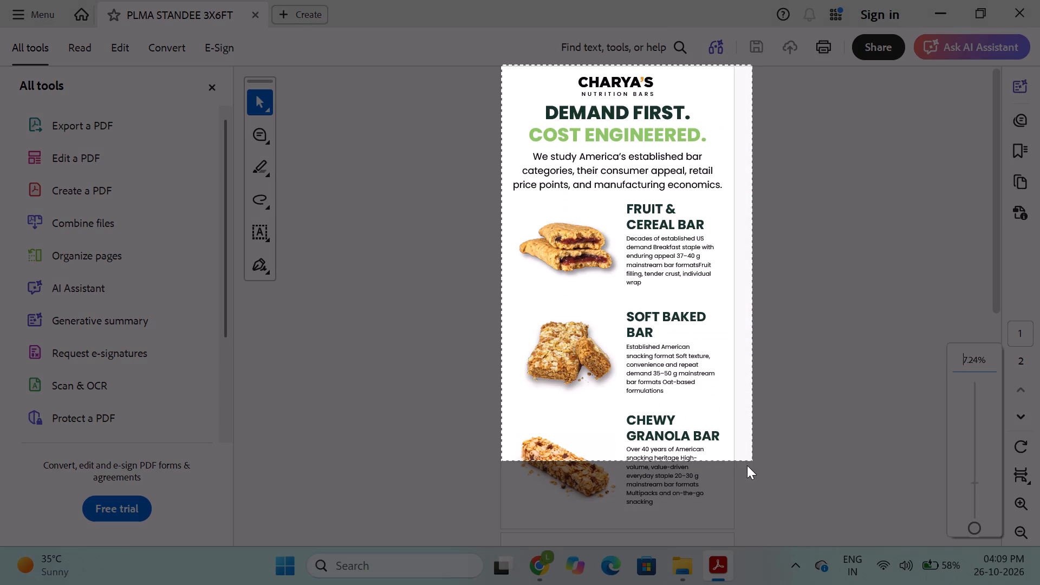
drag(747, 465, 731, 531)
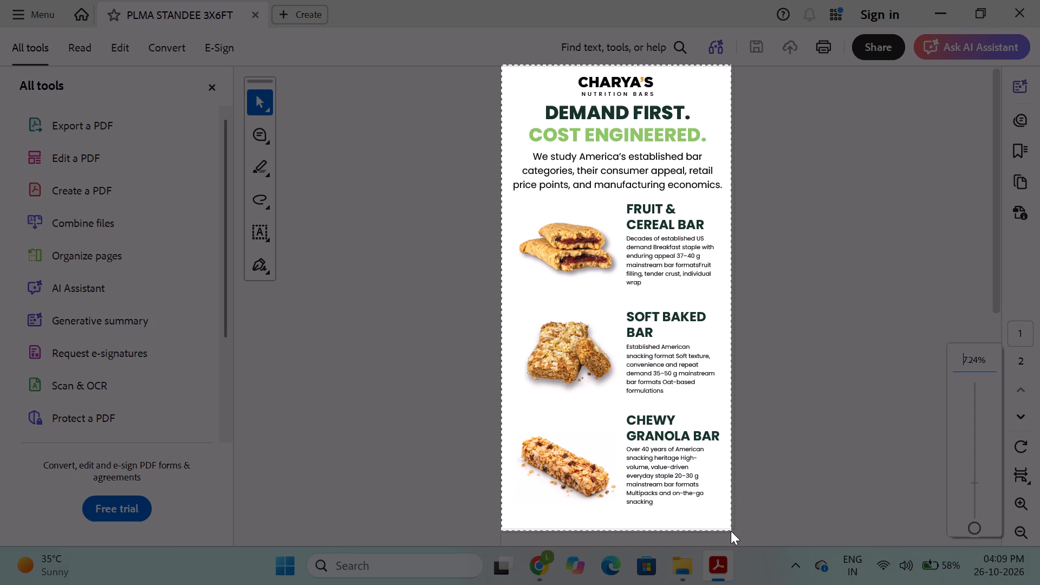
drag(731, 531, 730, 526)
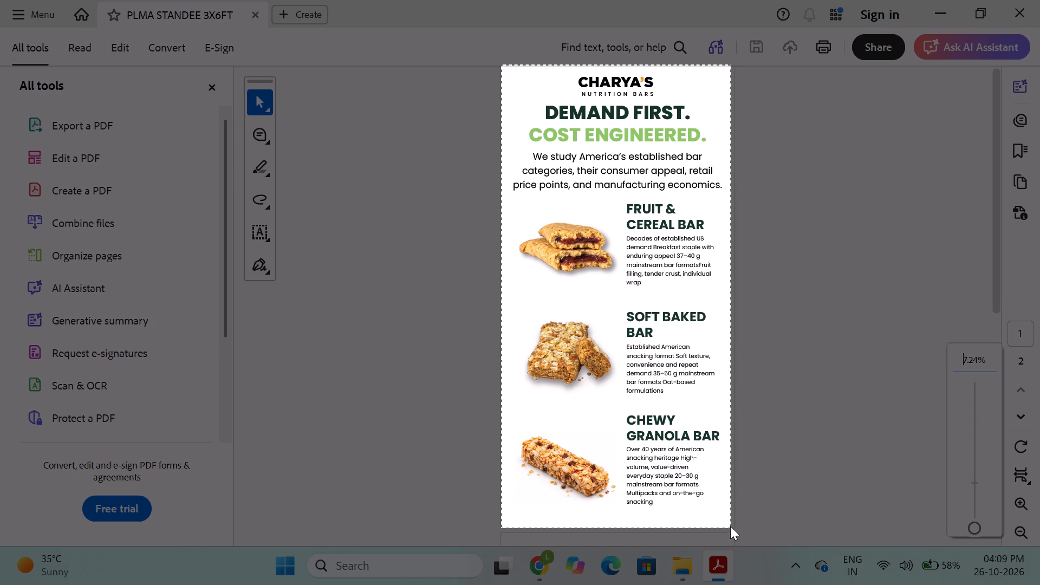
drag(730, 526, 734, 526)
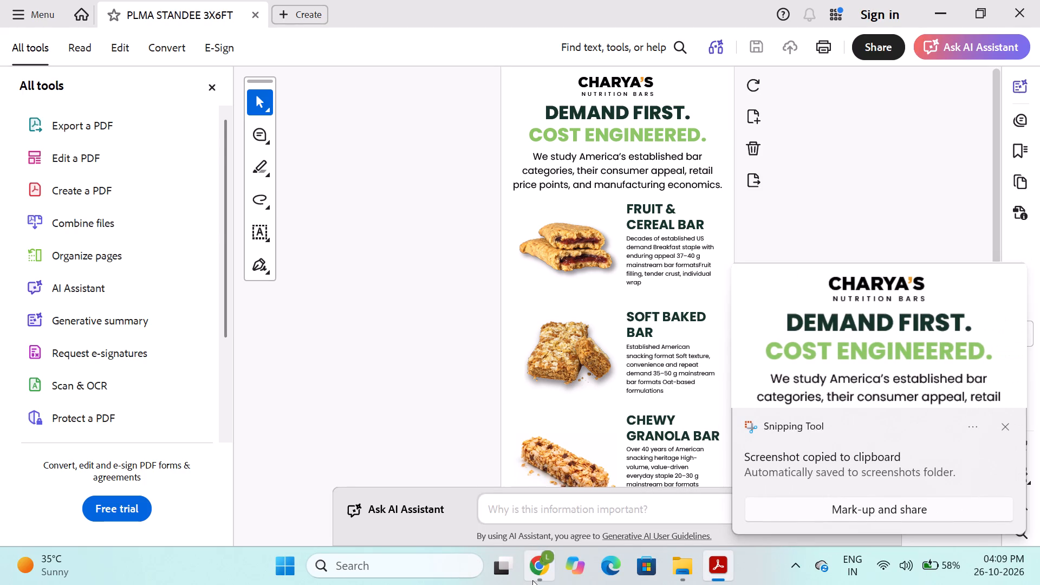
Switch to the Booth Decoration Tips chat in Chrome and open the latest generated booth image for editing.
click(532, 580)
click(107, 29)
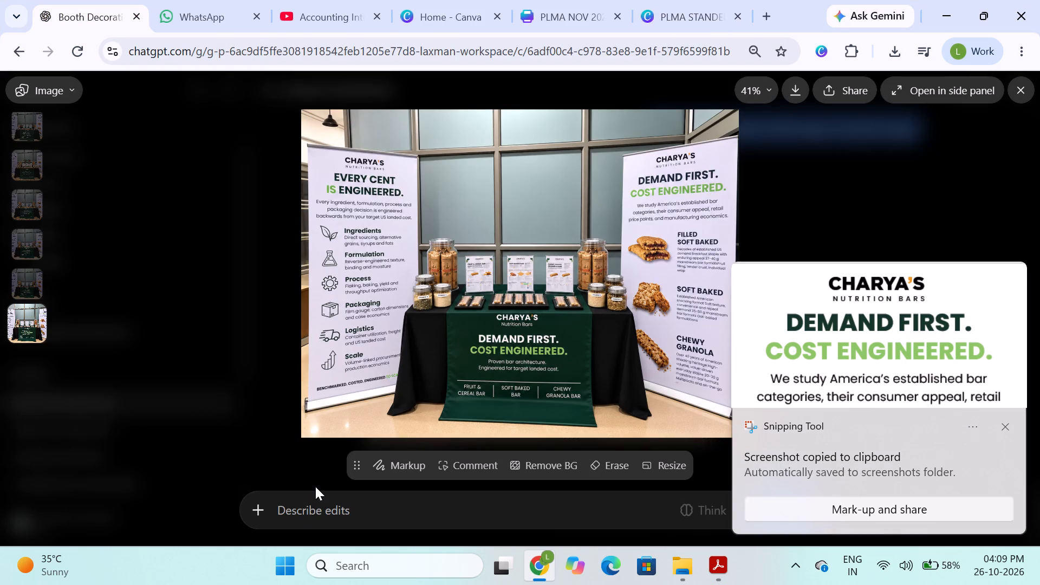
click(315, 486)
click(258, 503)
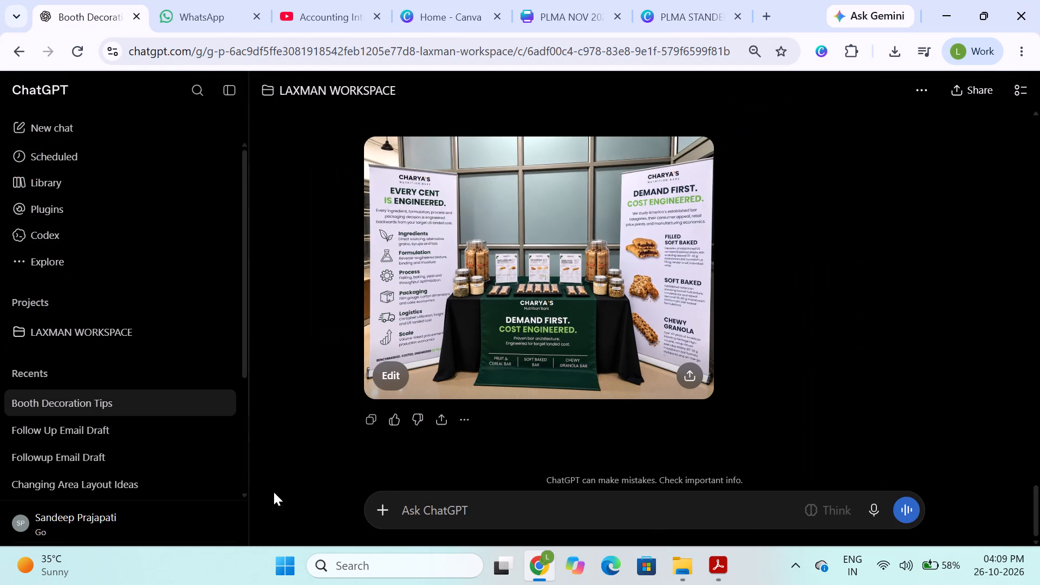
click(465, 360)
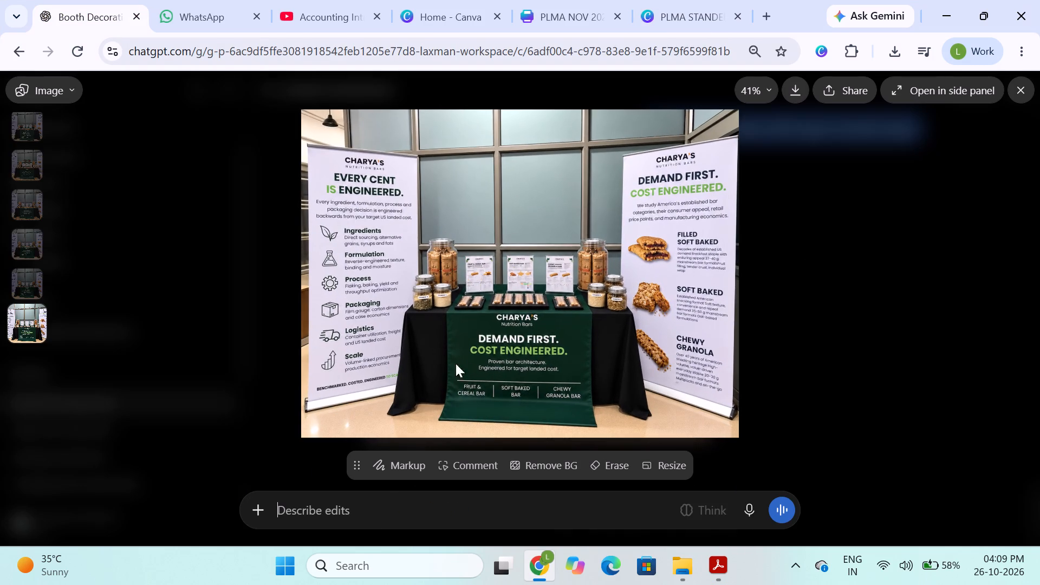
click(261, 516)
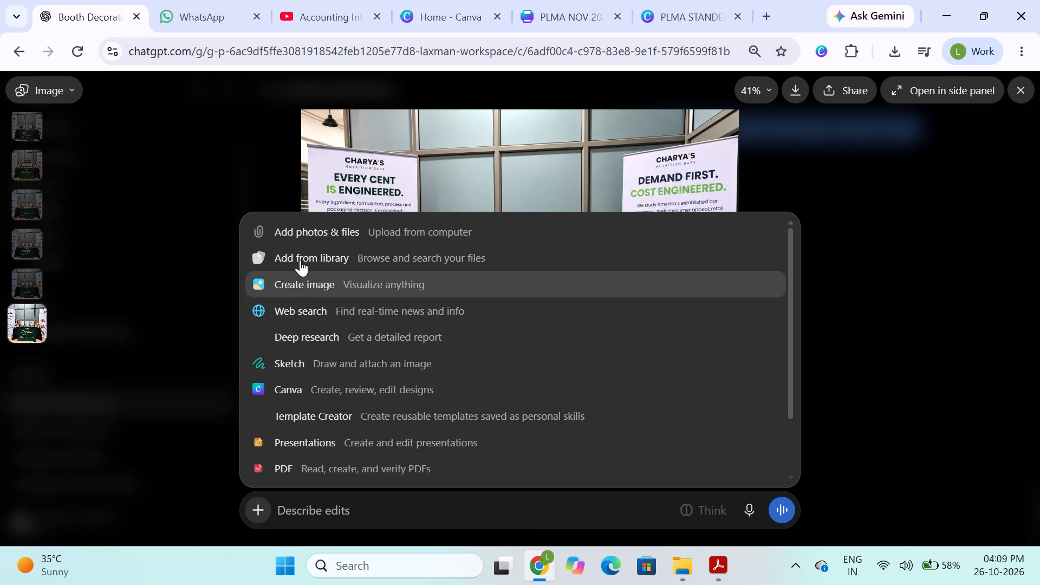
click(301, 240)
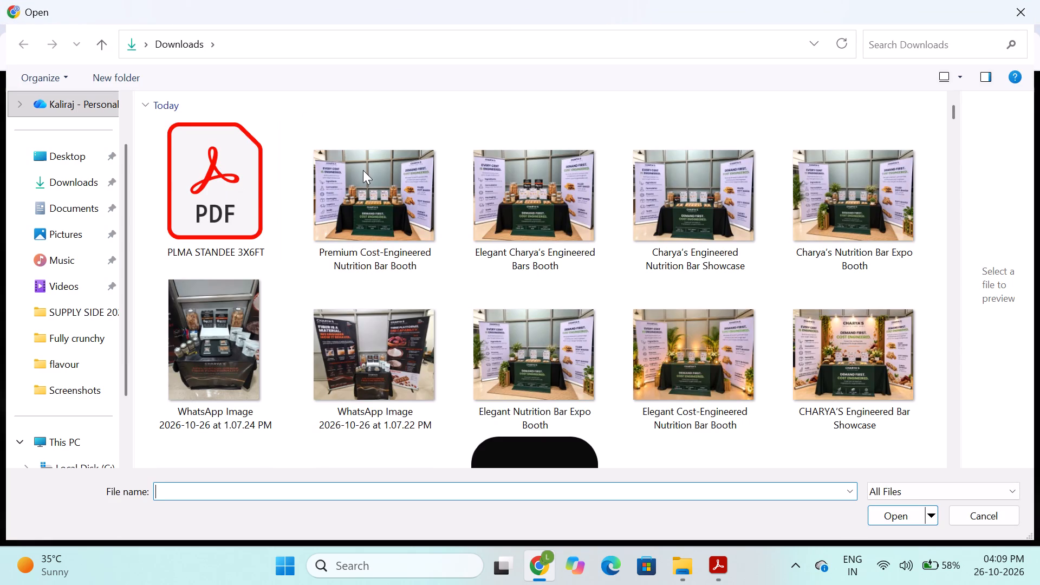
click(50, 236)
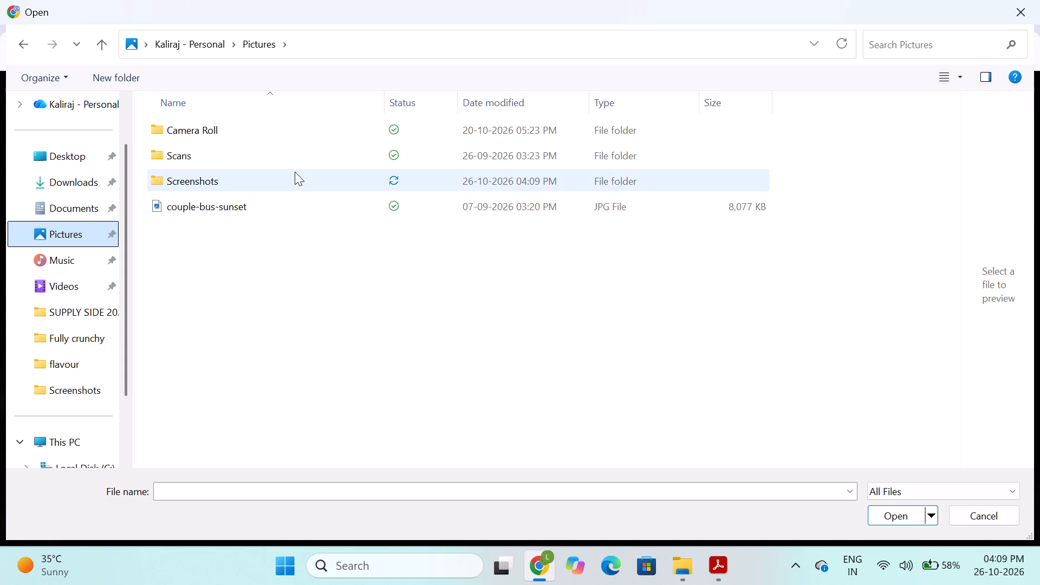
double_click(294, 172)
scroll(387, 272, down, 4)
scroll(387, 272, down, 20)
scroll(387, 272, down, 17)
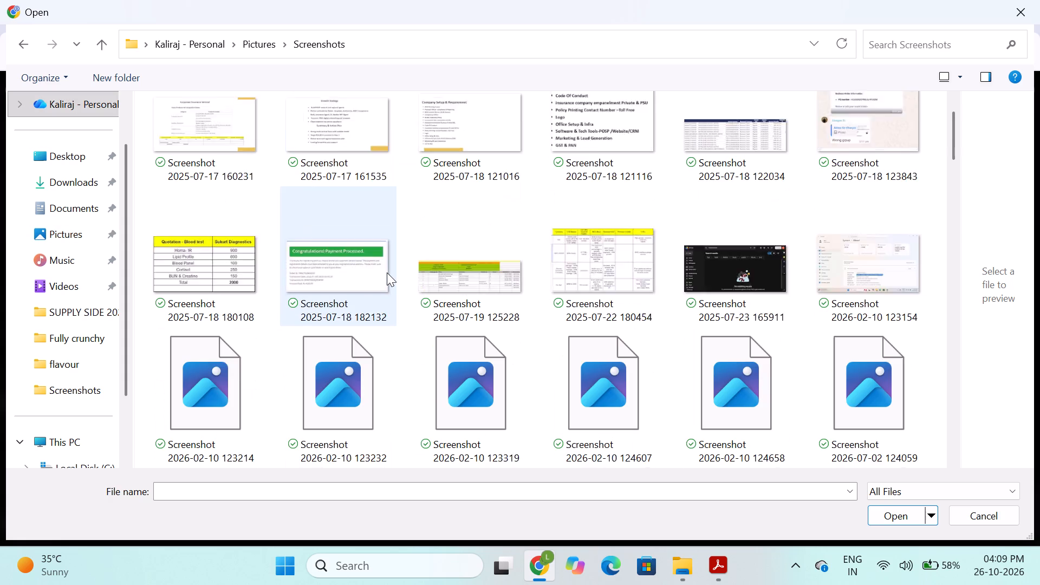
scroll(387, 272, down, 20)
scroll(387, 272, down, 20)
scroll(387, 272, down, 20)
scroll(387, 272, left, 7)
scroll(387, 272, down, 20)
scroll(387, 272, down, 3)
scroll(387, 272, left, 18)
scroll(387, 272, down, 10)
scroll(387, 272, left, 8)
scroll(387, 272, down, 10)
scroll(387, 272, left, 8)
scroll(387, 272, down, 6)
scroll(387, 272, left, 5)
scroll(387, 272, down, 6)
scroll(387, 272, left, 5)
scroll(387, 272, down, 6)
scroll(387, 272, left, 4)
scroll(387, 272, down, 6)
scroll(387, 272, left, 5)
scroll(387, 272, down, 6)
scroll(387, 272, left, 5)
scroll(387, 272, down, 6)
scroll(387, 272, left, 4)
scroll(387, 272, down, 6)
scroll(387, 272, left, 4)
scroll(387, 272, down, 5)
scroll(387, 272, left, 4)
scroll(387, 272, down, 5)
scroll(387, 272, left, 4)
scroll(387, 272, down, 5)
scroll(387, 272, left, 4)
scroll(387, 272, down, 5)
scroll(387, 272, left, 4)
scroll(387, 272, down, 5)
scroll(387, 272, left, 4)
scroll(387, 272, down, 5)
scroll(387, 272, left, 4)
scroll(387, 272, down, 5)
scroll(387, 272, left, 4)
scroll(387, 272, down, 5)
scroll(387, 272, left, 4)
scroll(387, 272, down, 5)
scroll(387, 272, left, 4)
scroll(387, 272, down, 5)
scroll(387, 272, left, 4)
scroll(387, 272, down, 5)
scroll(387, 272, left, 4)
scroll(387, 272, down, 4)
scroll(387, 272, left, 3)
scroll(387, 272, down, 5)
scroll(387, 272, left, 3)
scroll(387, 272, down, 4)
scroll(387, 272, left, 3)
scroll(387, 272, down, 4)
scroll(387, 272, left, 3)
scroll(387, 272, down, 4)
scroll(387, 272, left, 2)
scroll(387, 272, down, 4)
scroll(387, 272, left, 2)
scroll(387, 272, down, 4)
scroll(387, 272, left, 2)
scroll(387, 272, down, 4)
scroll(387, 272, left, 2)
scroll(387, 272, down, 4)
scroll(387, 272, left, 2)
scroll(387, 272, down, 4)
scroll(387, 272, left, 2)
scroll(387, 272, down, 3)
scroll(387, 272, left, 1)
scroll(387, 272, down, 4)
scroll(387, 272, left, 1)
scroll(387, 272, down, 3)
scroll(387, 272, left, 1)
scroll(387, 272, down, 3)
scroll(387, 272, left, 1)
scroll(387, 272, down, 3)
scroll(387, 272, left, 1)
scroll(387, 272, down, 3)
scroll(387, 272, left, 1)
scroll(387, 272, down, 2)
scroll(387, 272, left, 1)
scroll(387, 272, down, 2)
scroll(387, 272, left, 1)
scroll(387, 272, down, 1)
scroll(387, 272, left, 1)
scroll(387, 272, down, 1)
scroll(387, 272, left, 1)
scroll(387, 272, down, 2)
scroll(387, 272, left, 1)
scroll(387, 272, down, 1)
scroll(387, 272, left, 1)
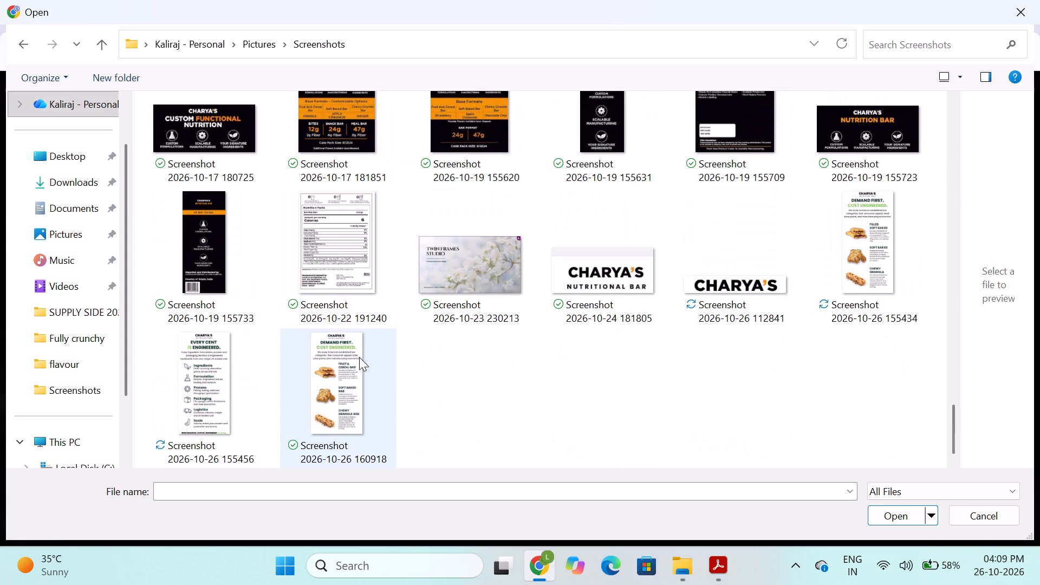
click(351, 379)
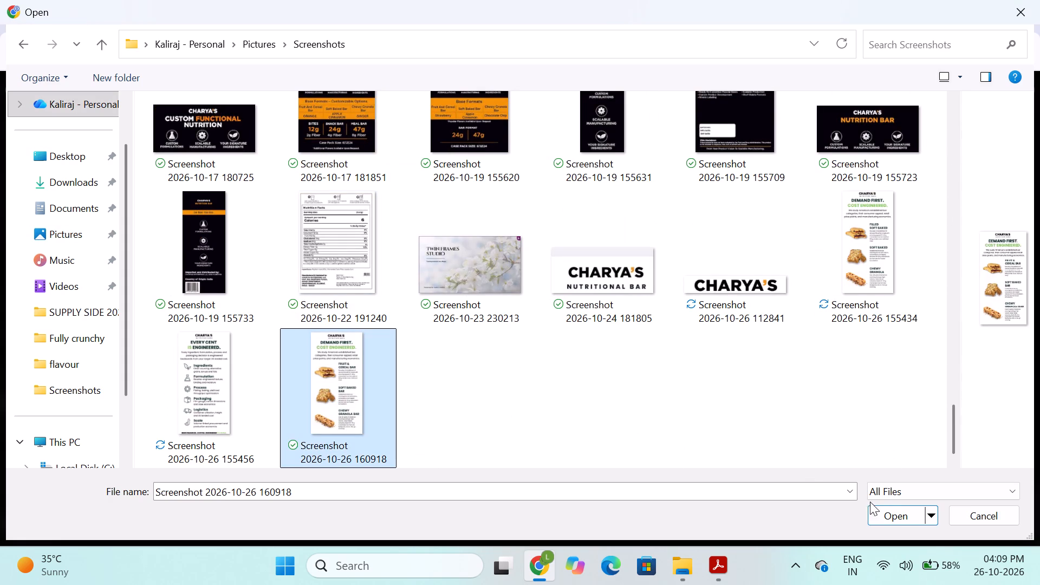
click(892, 510)
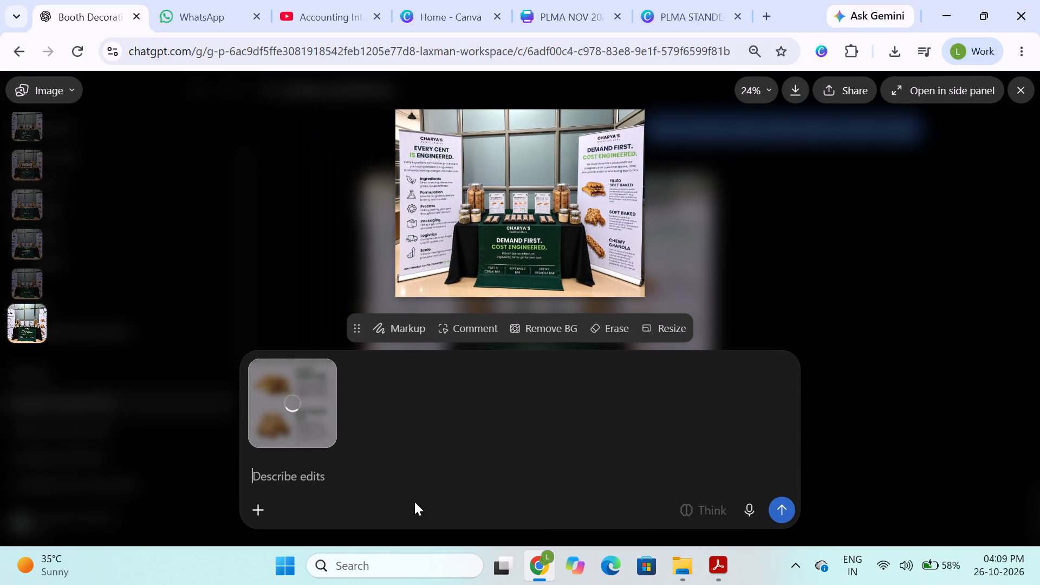
click(342, 485)
text(thsi)
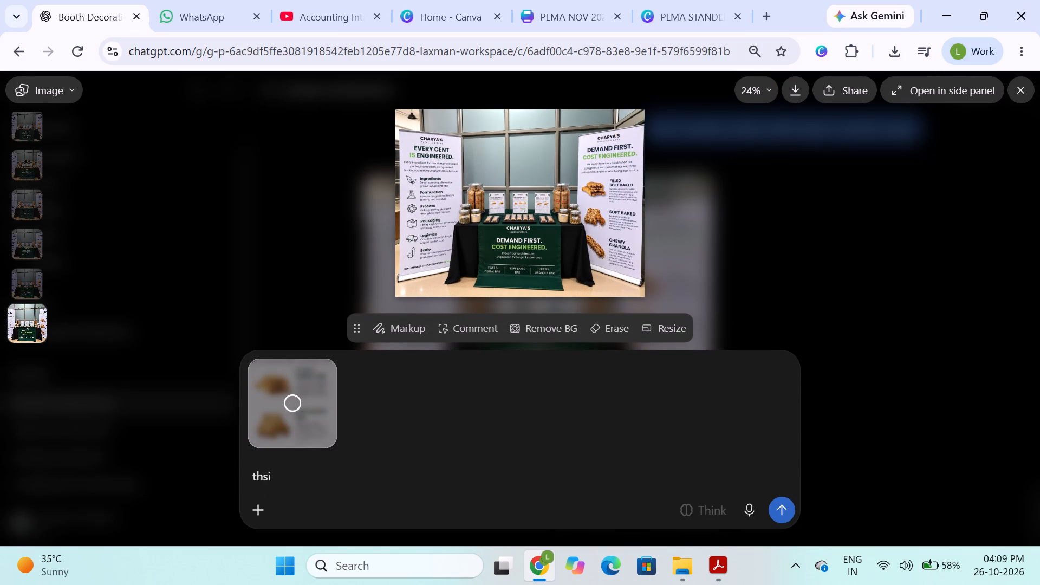
key(BackSpace)
key(BackSpace)
text(is)
key(space)
text(standee)
key(space)
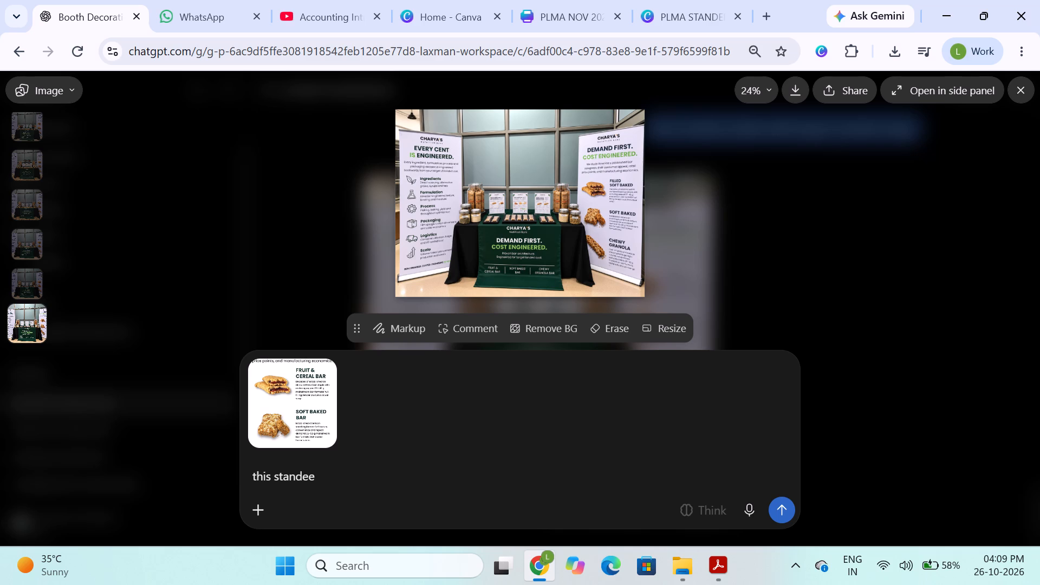
text(replace with)
key(space)
text(image)
key(space)
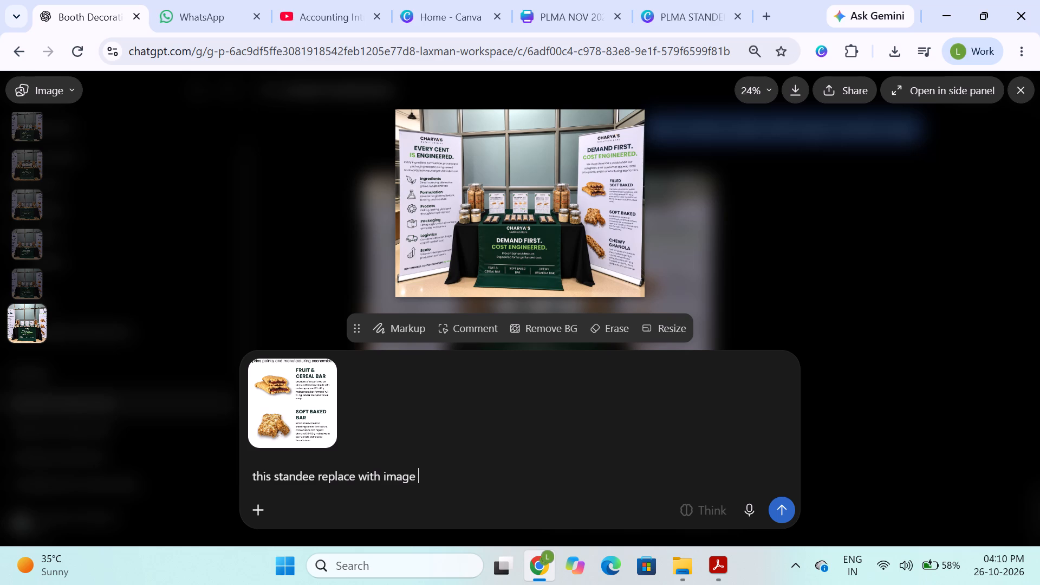